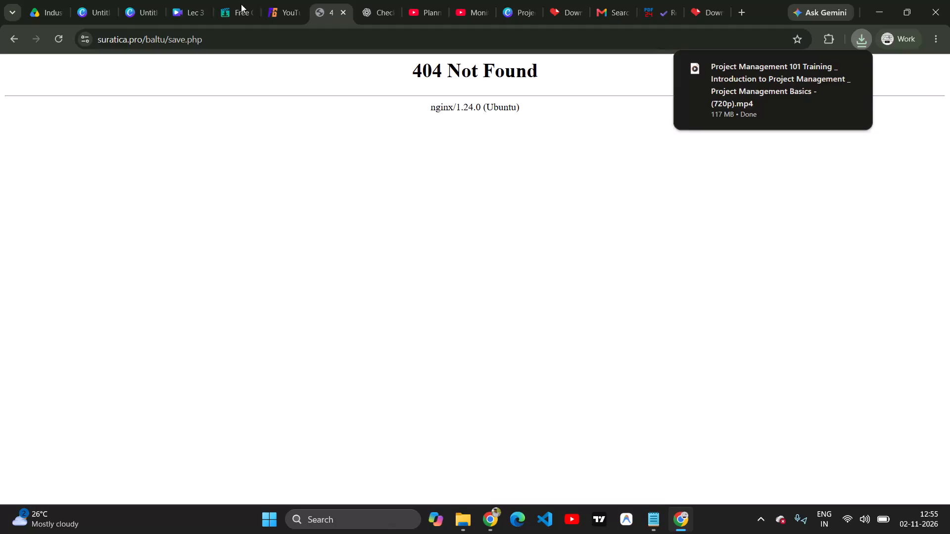
# Switch to the Lec 3 Agile Frameworks & Scrum Basics design in Canva and open the file picker for uploading media.
pyautogui.click(201, 0)
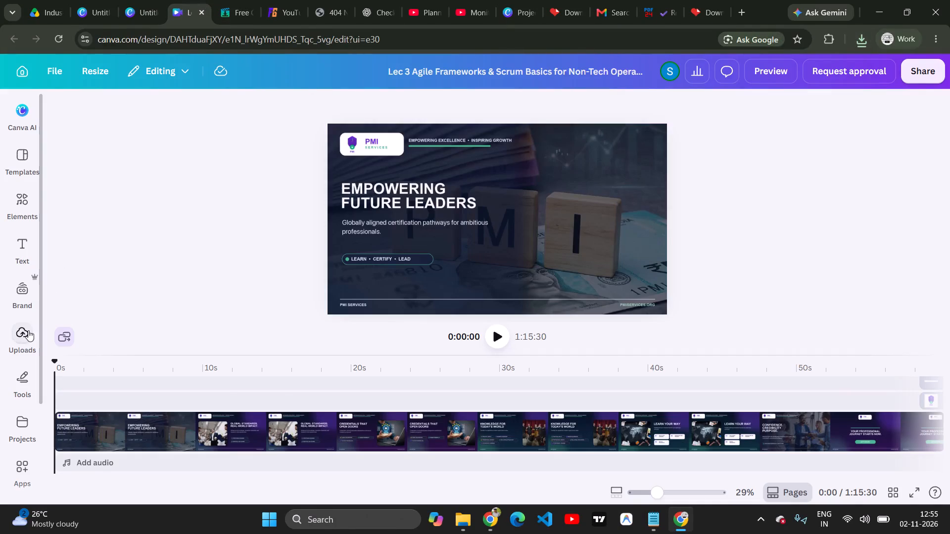
pyautogui.click(23, 334)
pyautogui.click(190, 152)
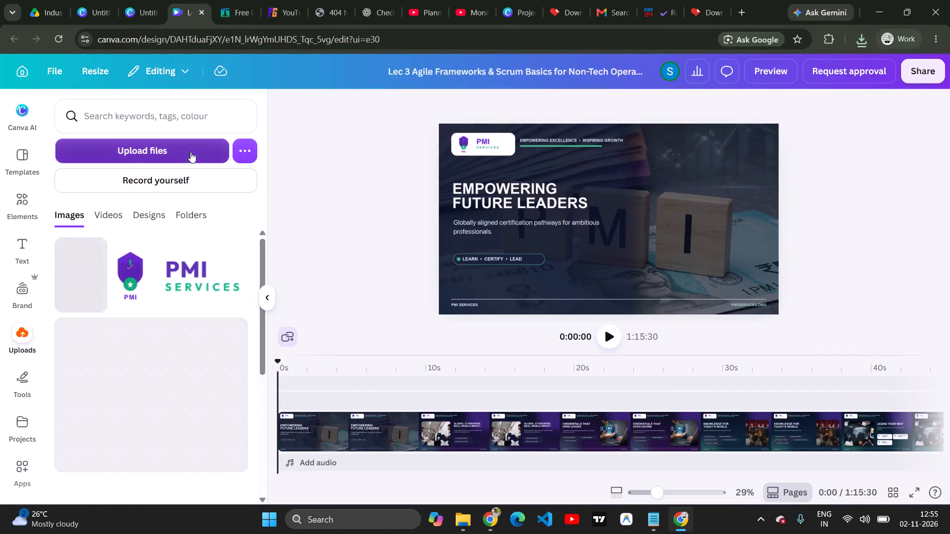
# Switch to Zoho Cliq, review the recent messages in Mentions and Replies, and return to the Canva upload dialog.
pyautogui.hotkey('alt', 'Tab')
pyautogui.hotkey('alt', 'Tab')
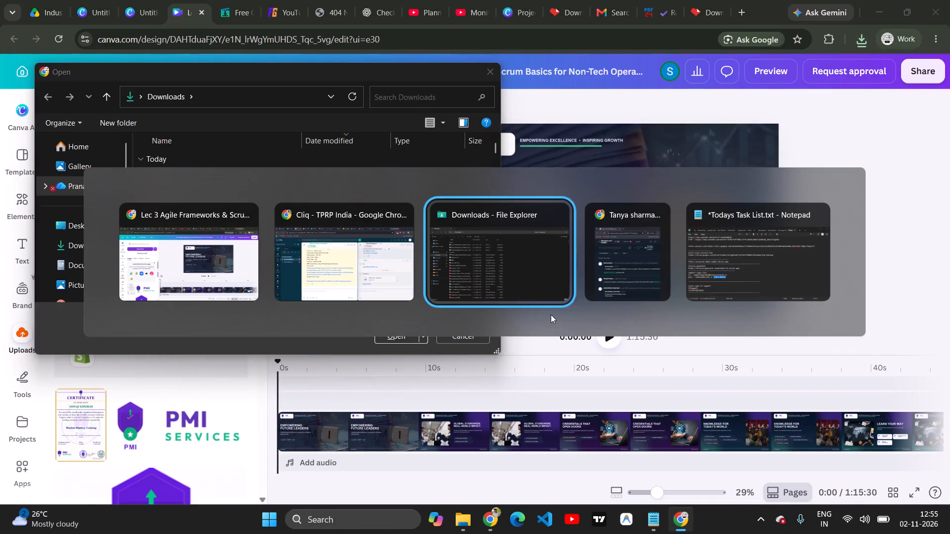
pyautogui.hotkey('alt', 'Tab')
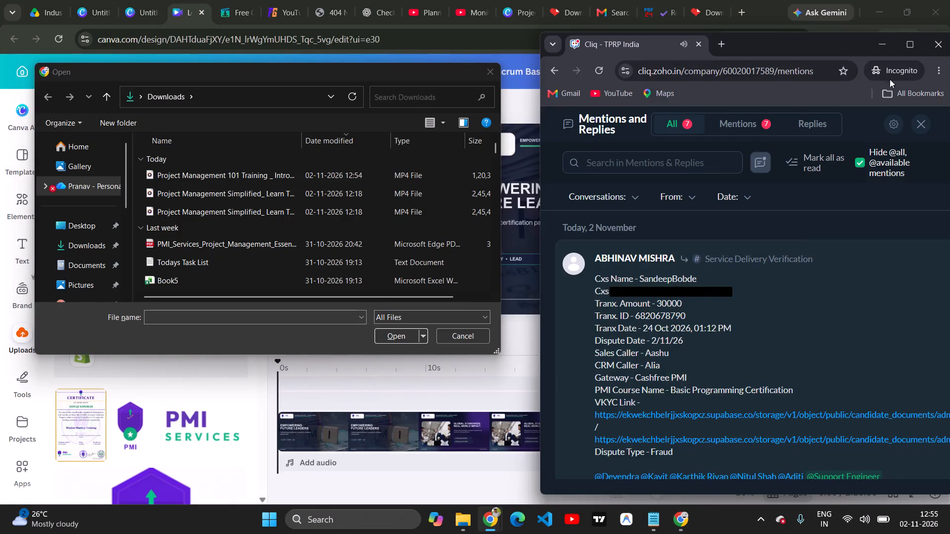
pyautogui.click(907, 44)
pyautogui.scroll(1, 593, 277)
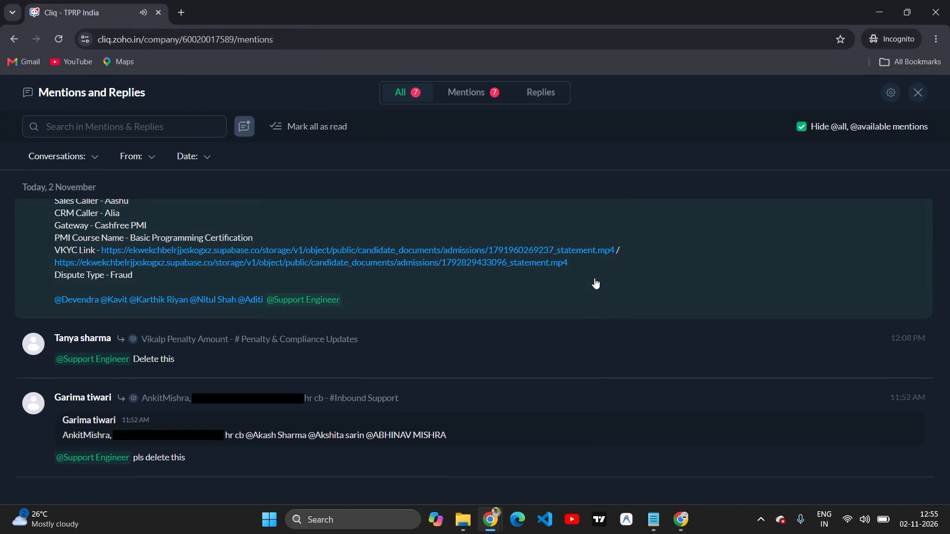
pyautogui.scroll(1, 594, 278)
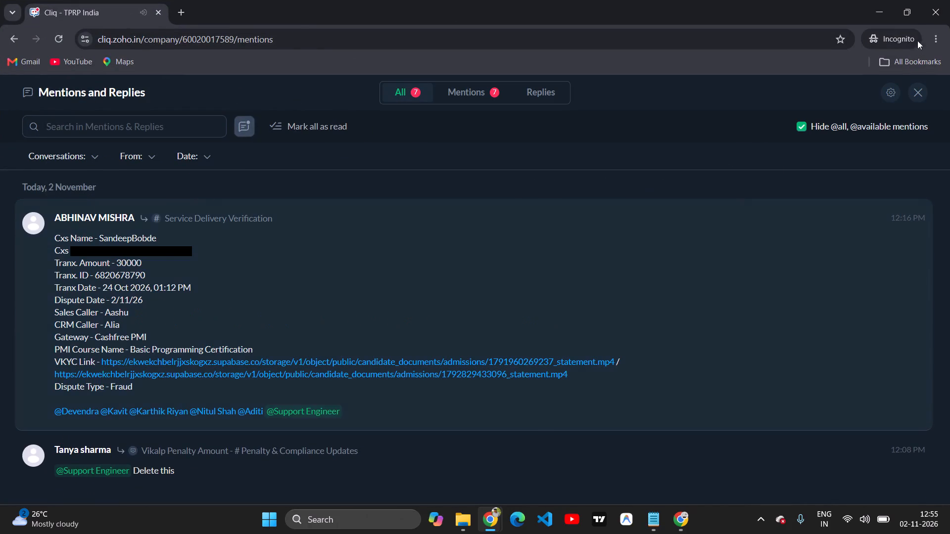
pyautogui.click(910, 13)
pyautogui.click(910, 13)
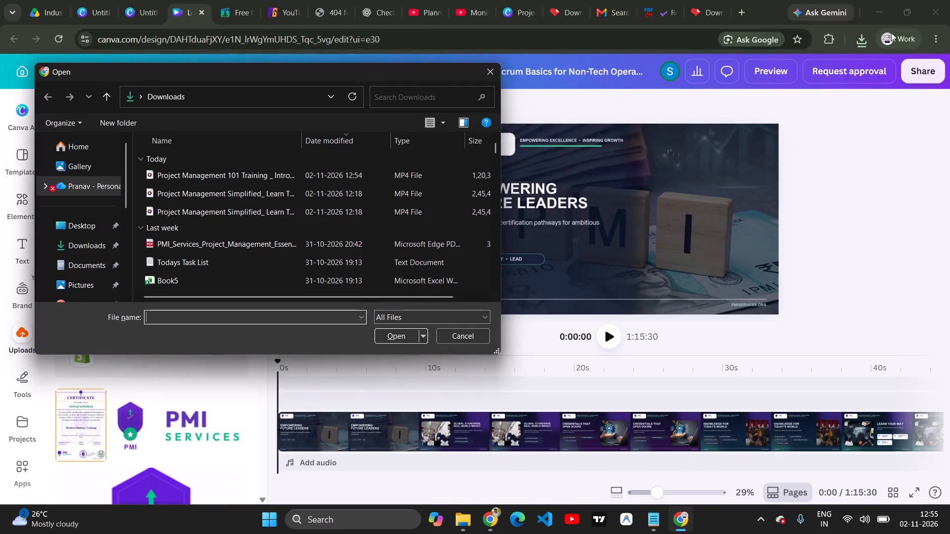
# Upload the Project Management 101 Training video and the first-listed Project Management Simplified video from Downloads.
pyautogui.keyDown('ctrl'); pyautogui.click(260, 197); pyautogui.keyUp('ctrl')
pyautogui.keyDown('ctrl'); pyautogui.click(268, 179); pyautogui.keyUp('ctrl')
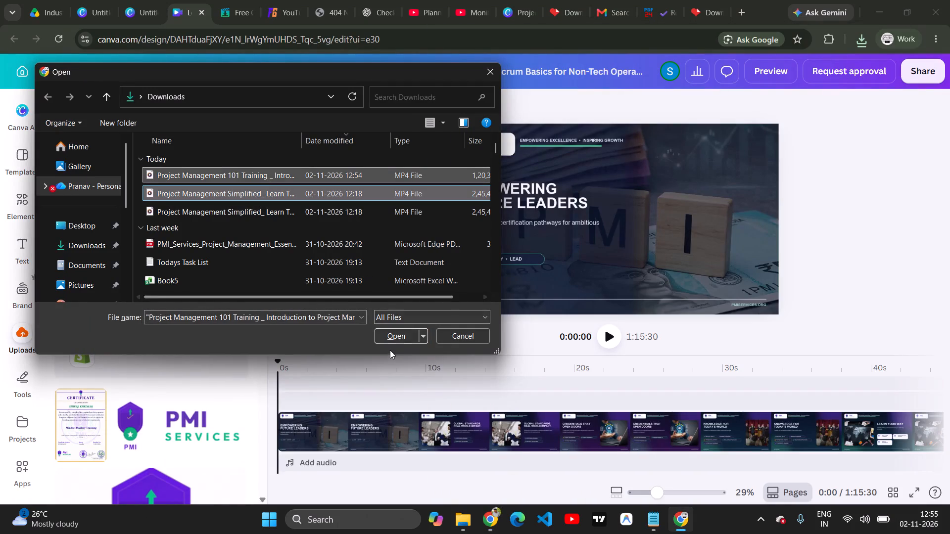
pyautogui.click(390, 336)
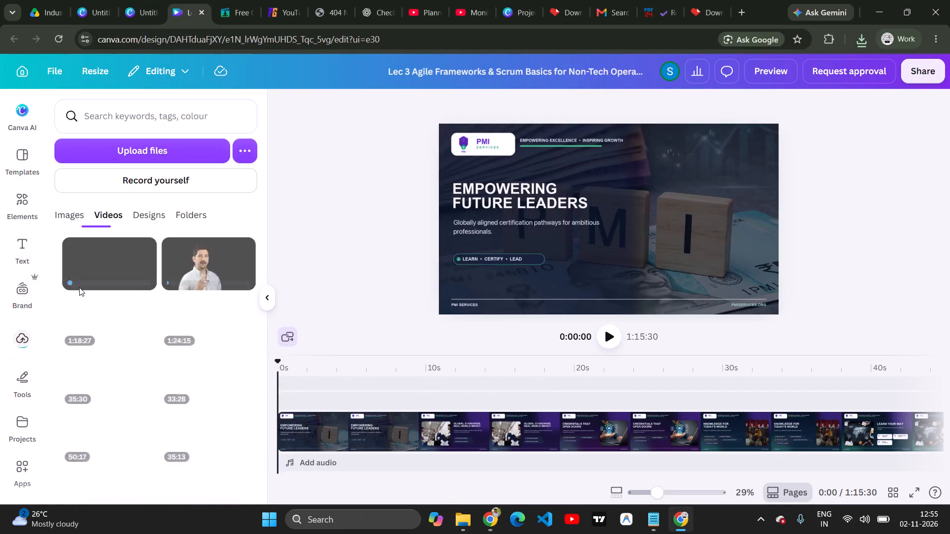
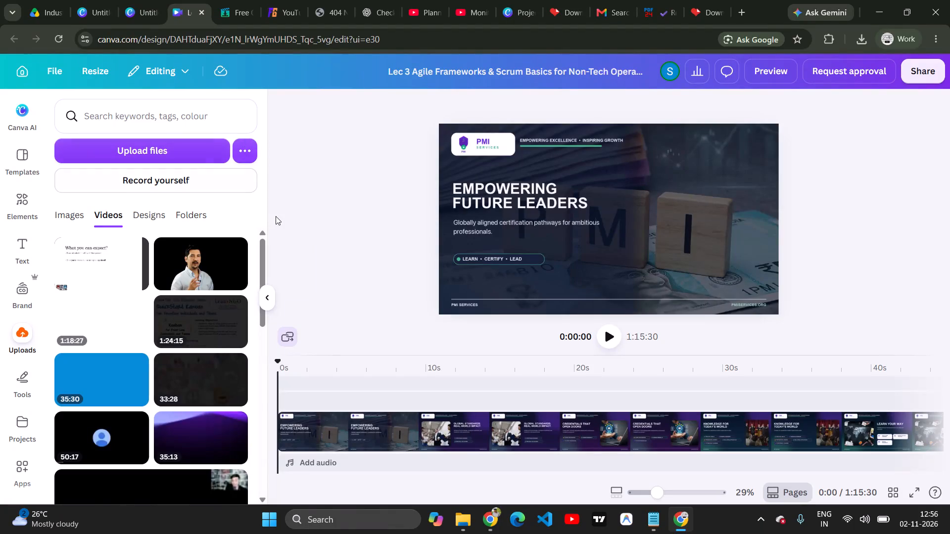
# Delete the 13:31 and 54:47 lecture video clips that follow the intro on the timeline.
pyautogui.click(371, 265)
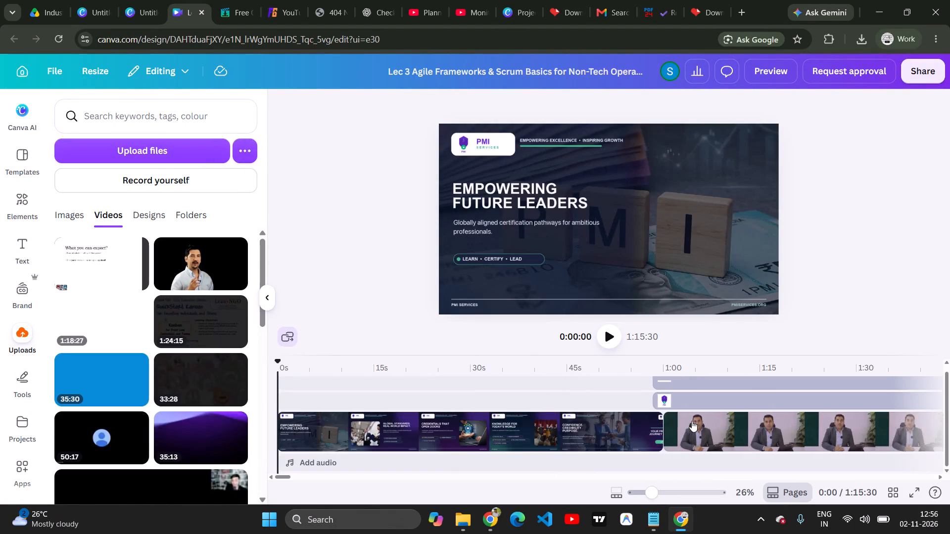
pyautogui.scroll(1, 677, 419)
pyautogui.hscroll(-1, 673, 419)
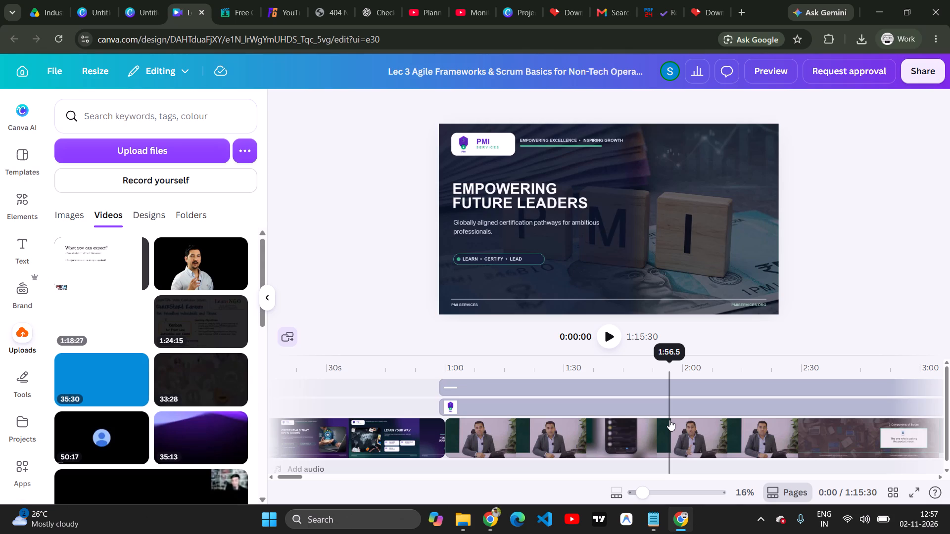
pyautogui.click(665, 437)
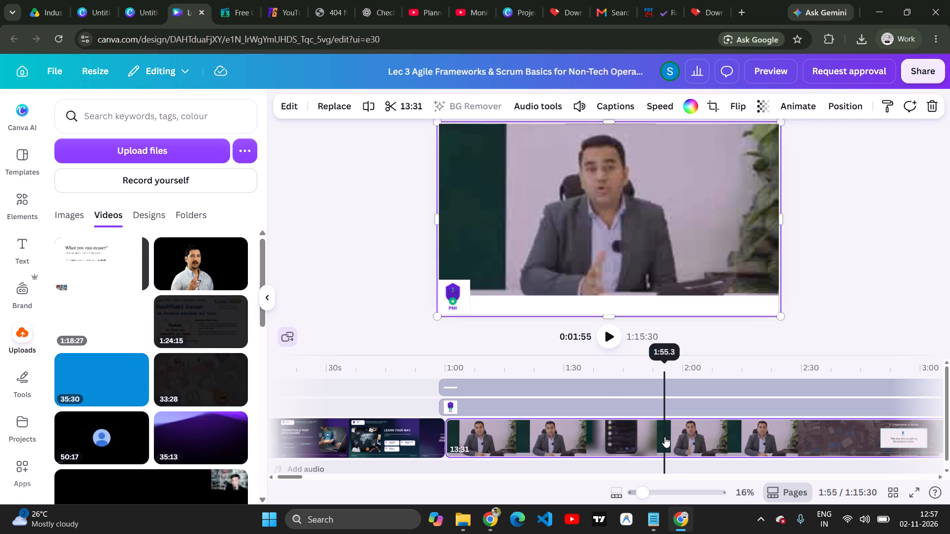
pyautogui.press('Delete')
pyautogui.click(599, 431)
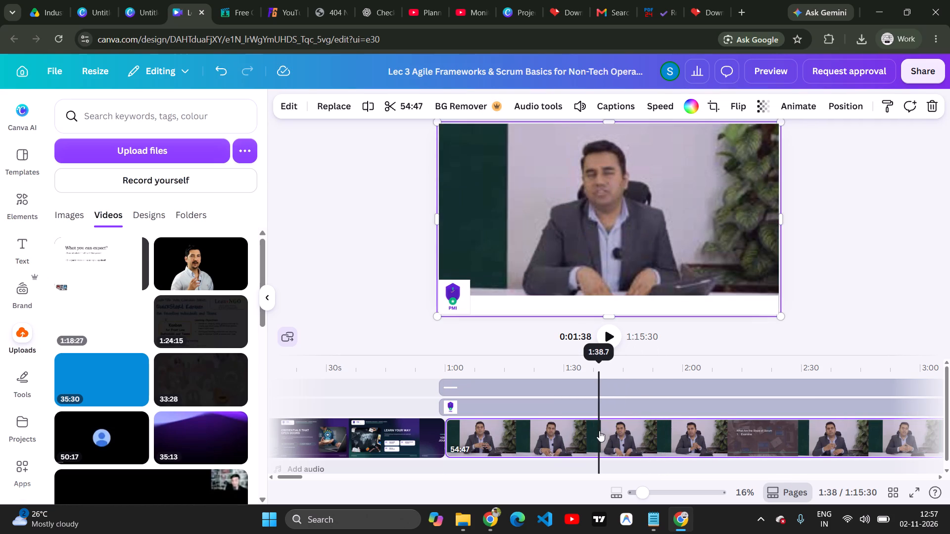
pyautogui.press('Delete')
# Shift the PMI logo and white bar overlays on the timeline so both start at 1:00, where the intro ends.
pyautogui.moveTo(495, 401); pyautogui.dragTo(499, 402)
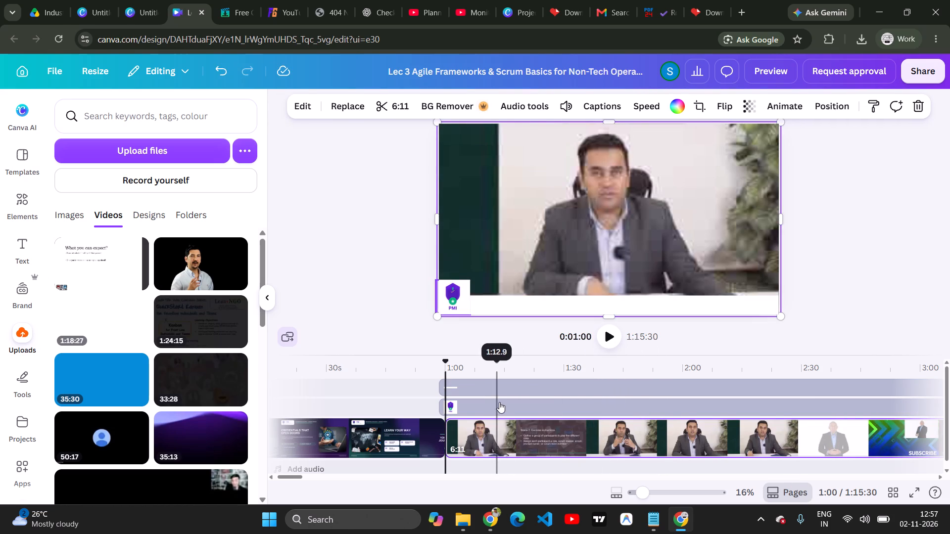
pyautogui.moveTo(499, 402); pyautogui.dragTo(501, 401)
pyautogui.moveTo(503, 386); pyautogui.dragTo(513, 385)
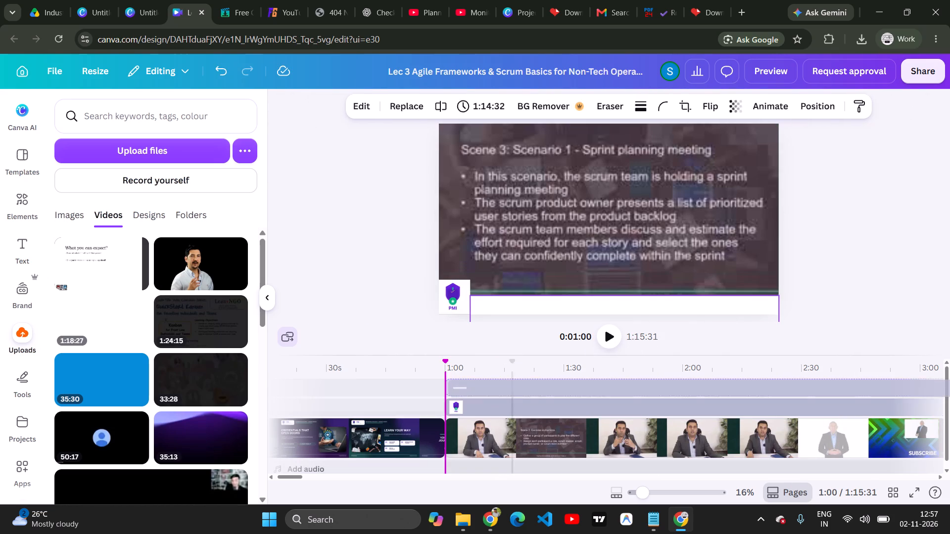
pyautogui.moveTo(513, 385); pyautogui.dragTo(515, 385)
pyautogui.click(511, 383)
pyautogui.click(510, 382)
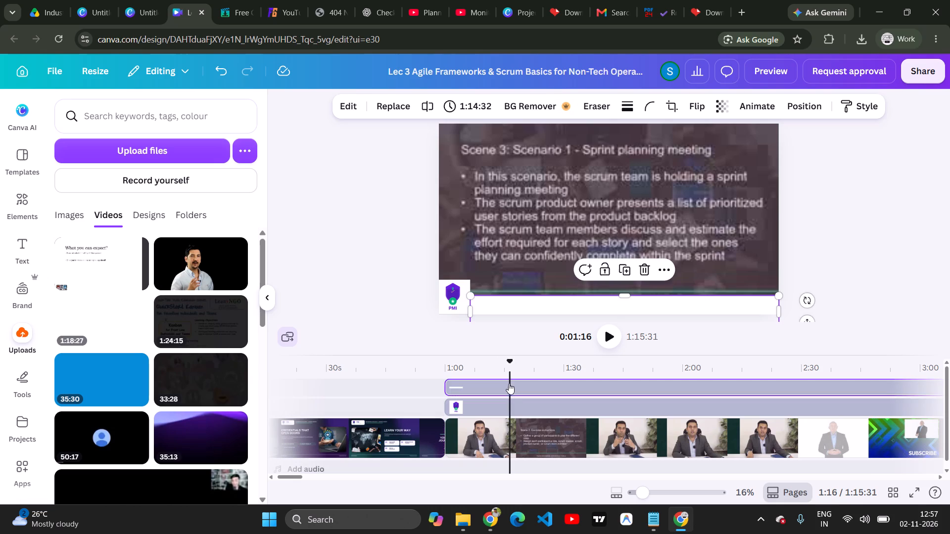
# Delete the remaining 6:11 lecture video clip after the intro.
pyautogui.click(522, 423)
pyautogui.press('Delete')
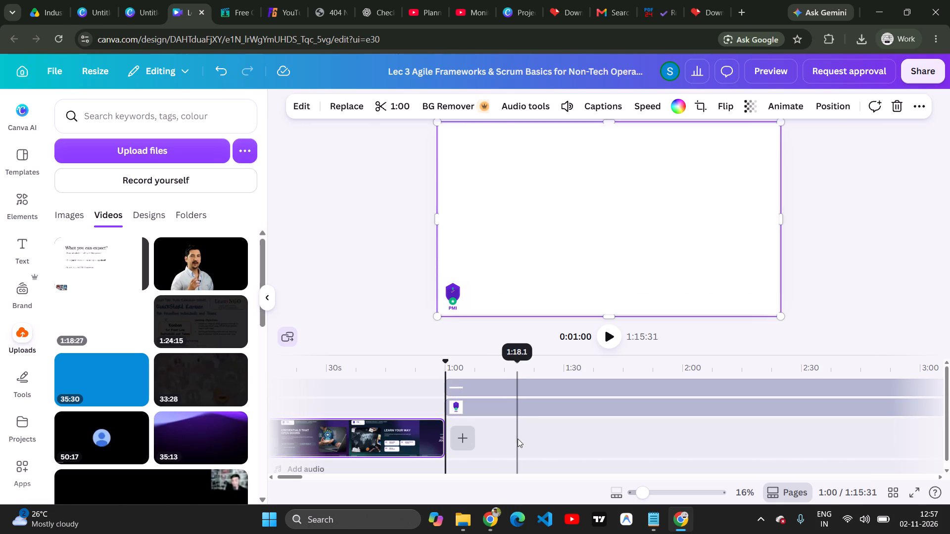
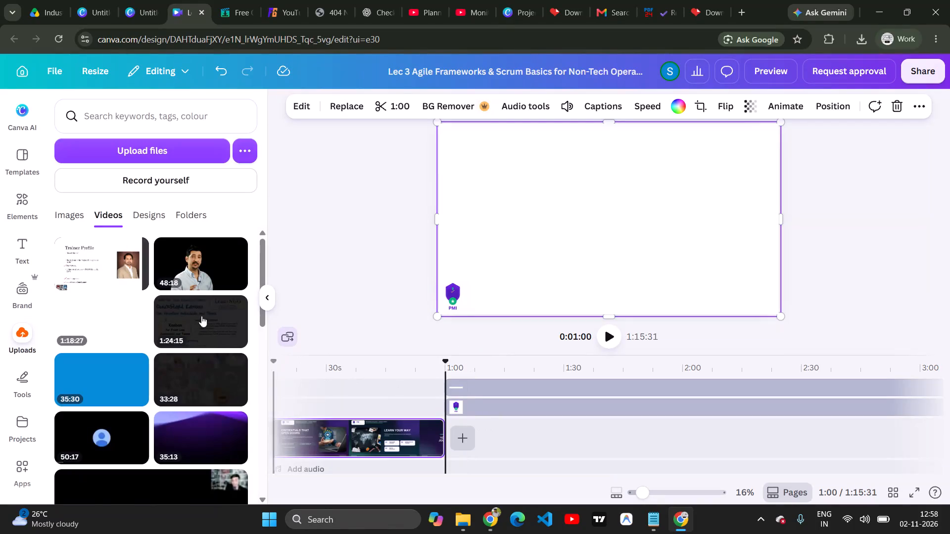
# Add the uploaded 48:18 instructor video to the timeline directly after the one-minute intro.
pyautogui.click(204, 270)
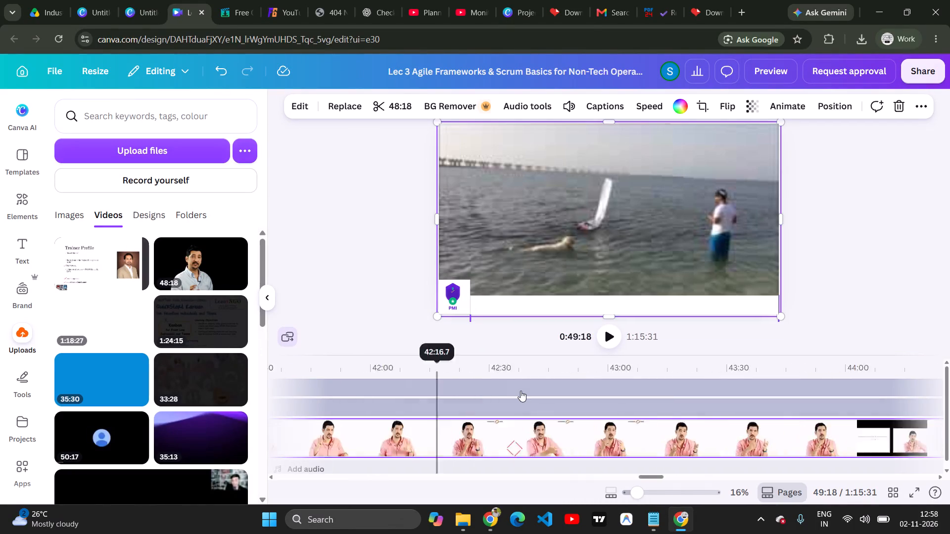
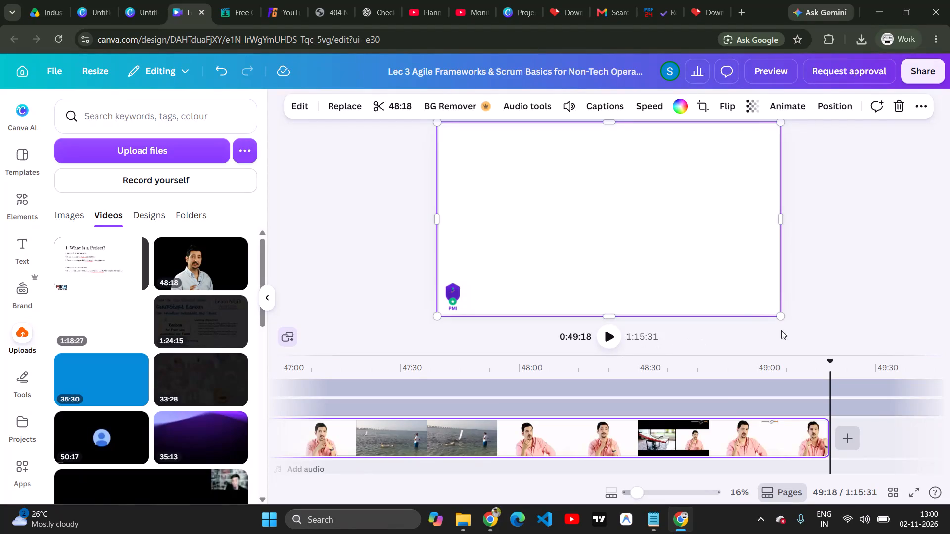
# Shorten the PMI logo overlay from its end to a duration of about 1:06:11.
pyautogui.click(832, 323)
pyautogui.hscroll(-4, 796, 390)
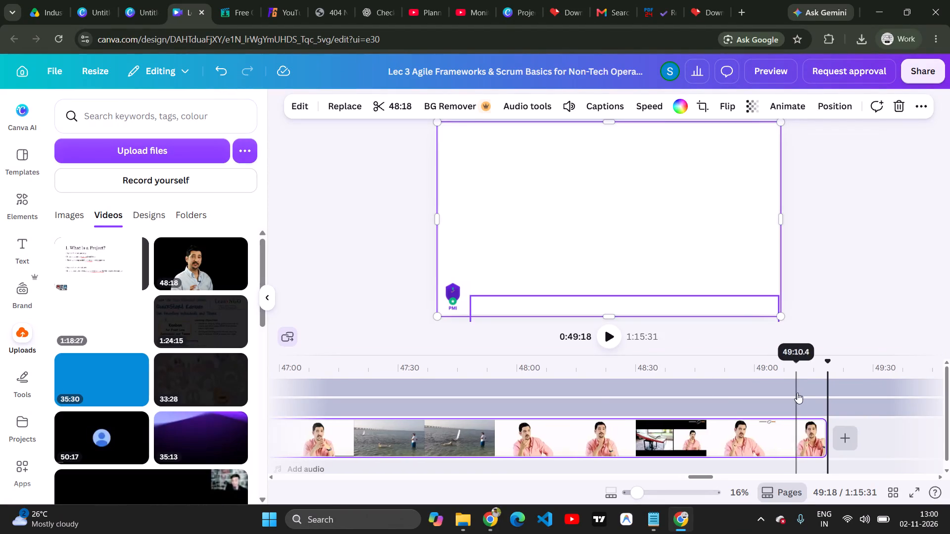
pyautogui.hscroll(-16, 797, 393)
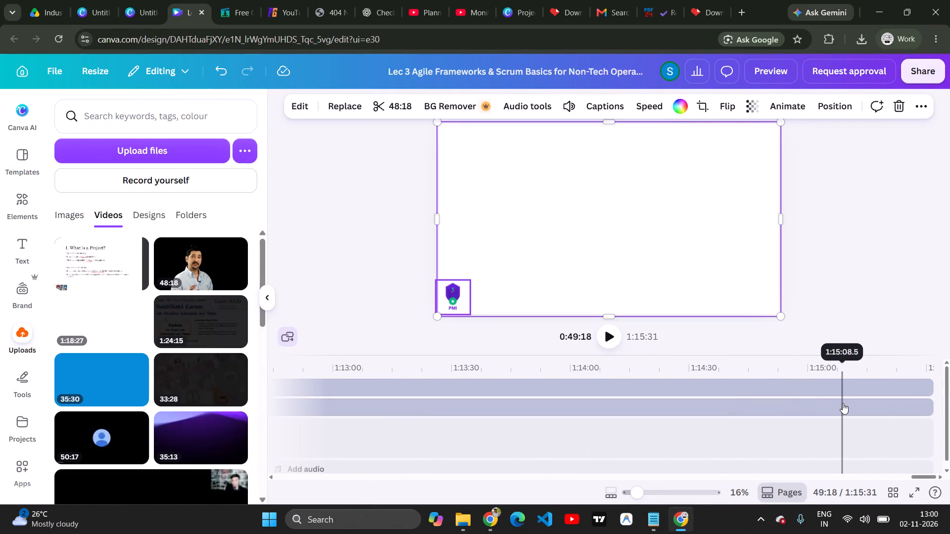
pyautogui.moveTo(927, 407); pyautogui.dragTo(243, 421)
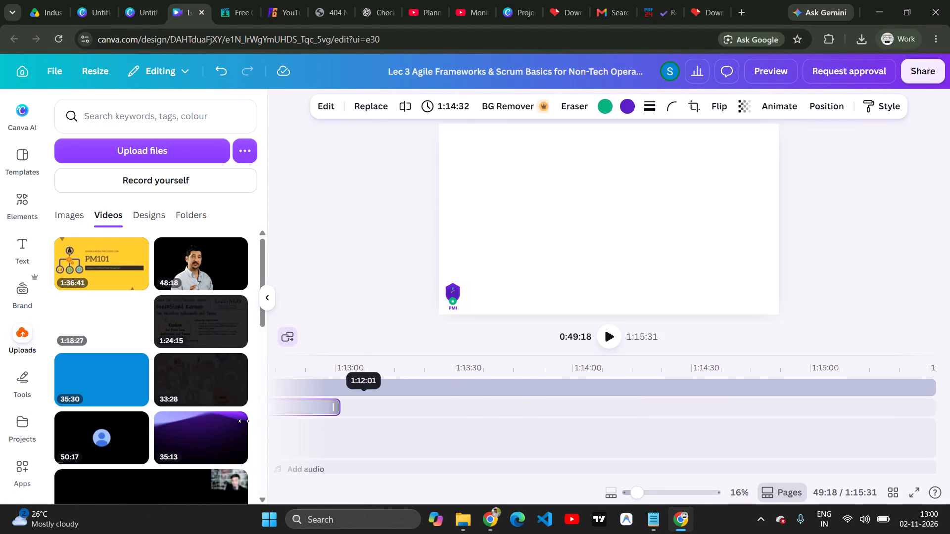
pyautogui.moveTo(243, 421); pyautogui.dragTo(369, 414)
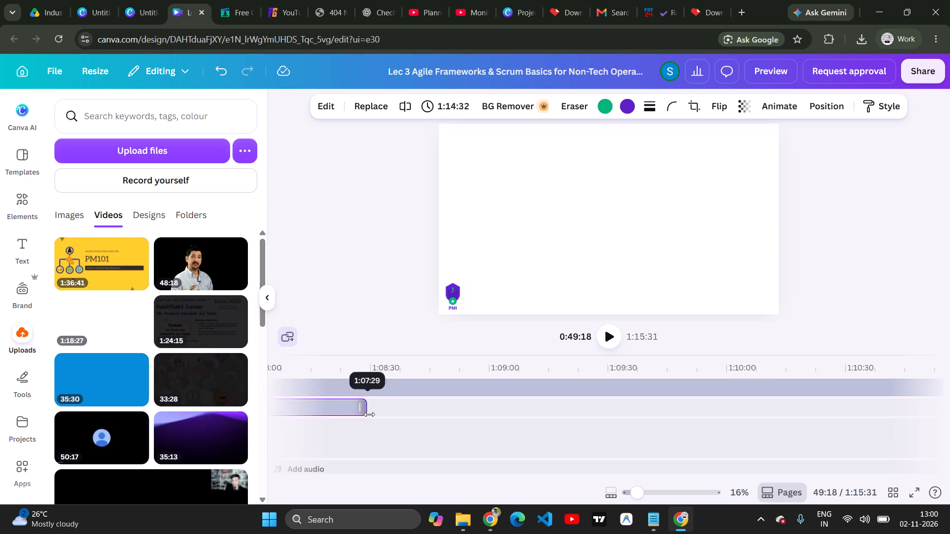
pyautogui.moveTo(369, 414); pyautogui.dragTo(284, 418)
# Shorten the white bar overlay from its end to a duration of about 1:04:55.
pyautogui.hscroll(-5, 793, 400)
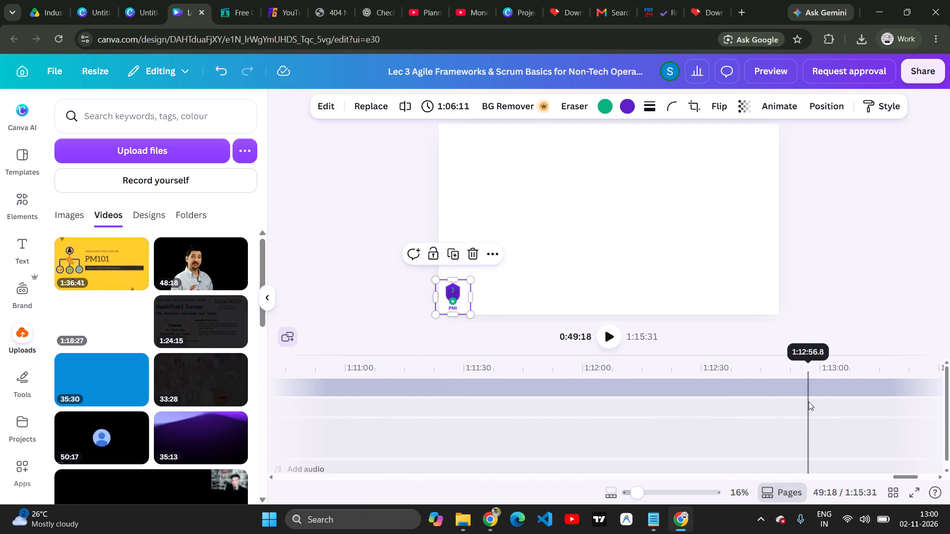
pyautogui.hscroll(-11, 875, 424)
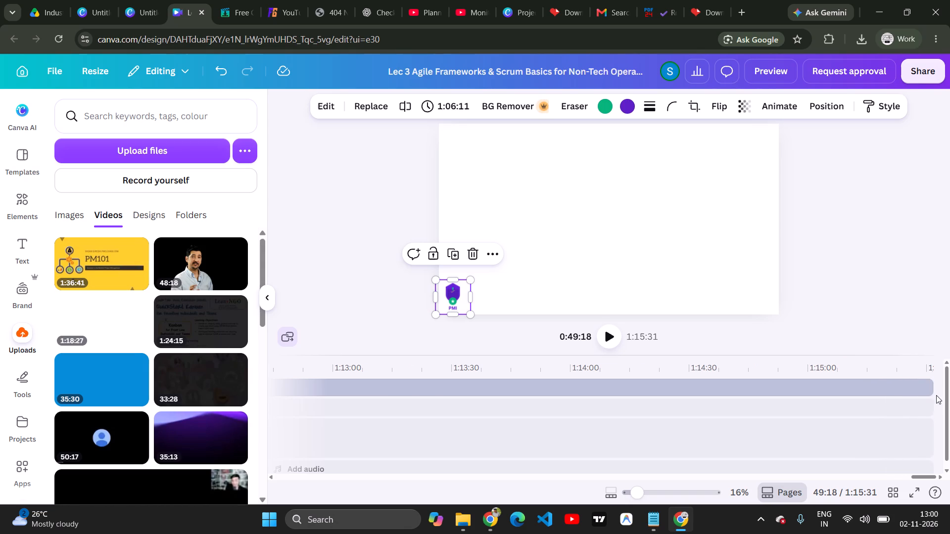
pyautogui.moveTo(929, 389); pyautogui.dragTo(281, 377)
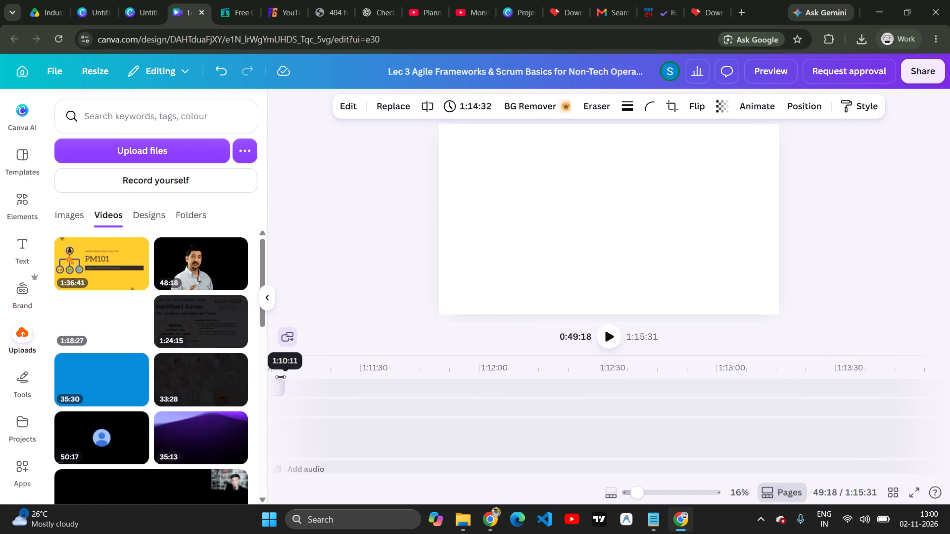
pyautogui.moveTo(281, 377); pyautogui.dragTo(281, 375)
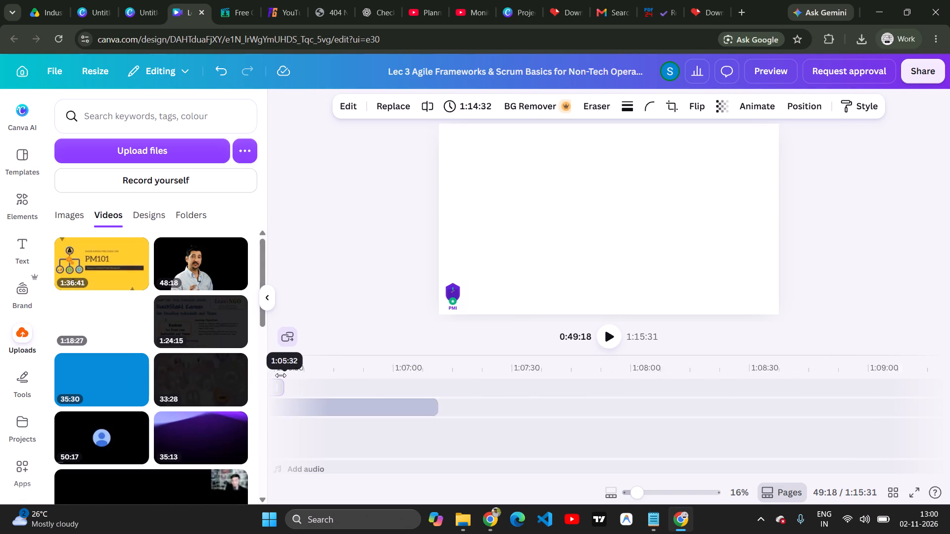
pyautogui.moveTo(281, 375); pyautogui.dragTo(424, 383)
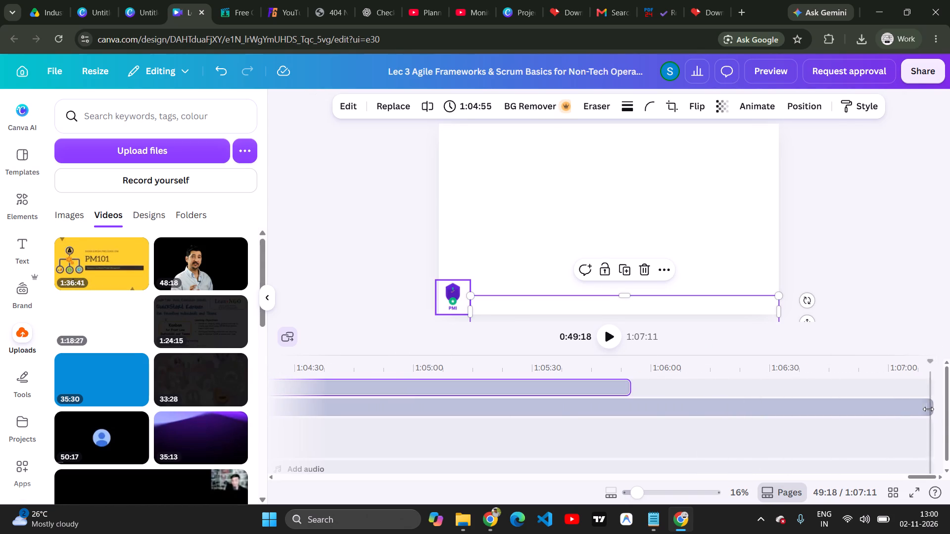
# Trim the ends of both overlays further, bringing the PMI logo to about 58:21 and the white bar to about 56:29.
pyautogui.moveTo(927, 408); pyautogui.dragTo(293, 386)
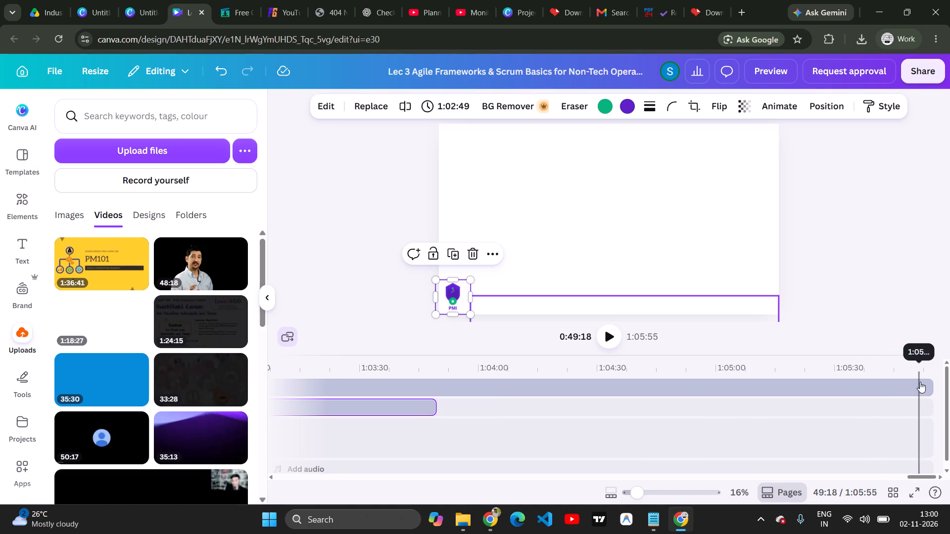
pyautogui.moveTo(931, 391); pyautogui.dragTo(305, 373)
pyautogui.hscroll(-5, 879, 419)
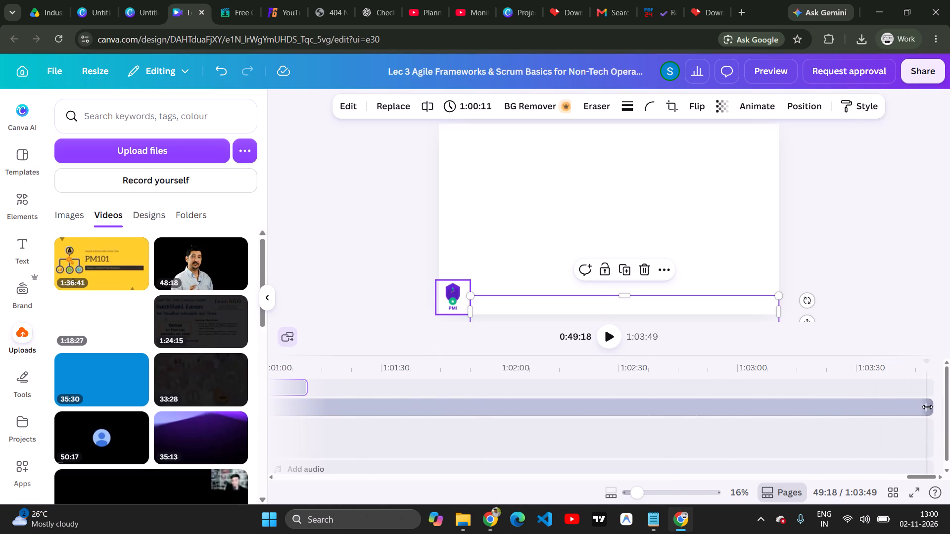
pyautogui.moveTo(927, 407); pyautogui.dragTo(277, 391)
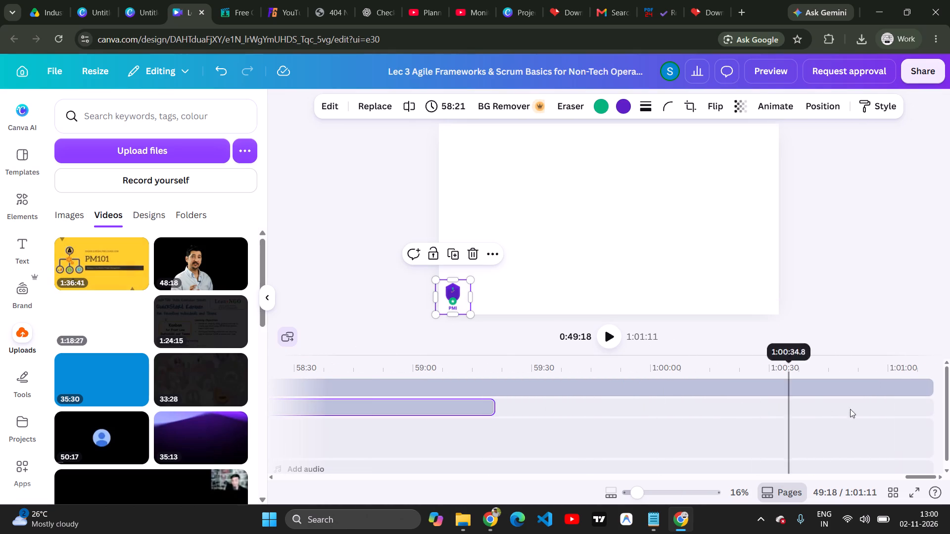
pyautogui.hscroll(-7, 861, 409)
pyautogui.moveTo(928, 390); pyautogui.dragTo(274, 395)
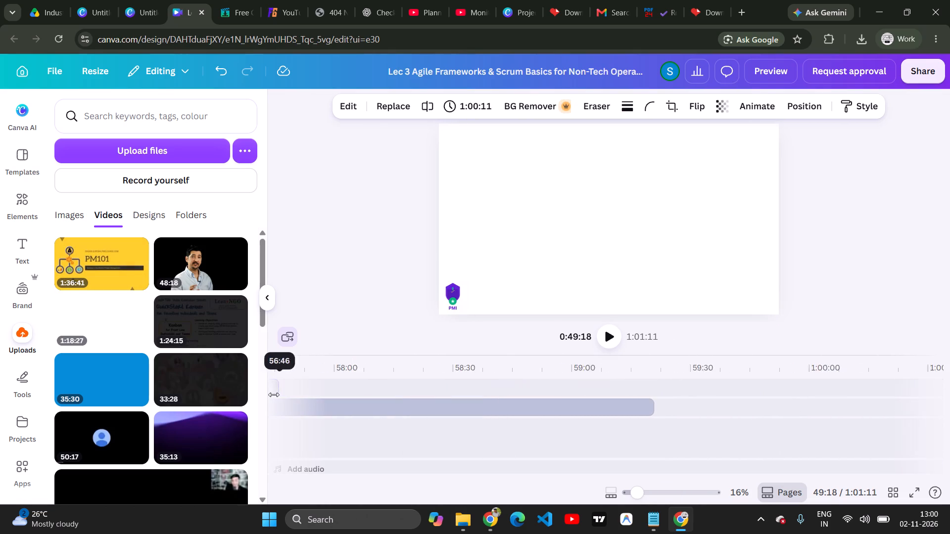
pyautogui.moveTo(274, 395); pyautogui.dragTo(274, 394)
# Keep trimming the overlay ends, bringing the white bar to about 50:43 and the PMI logo to about 47:42.
pyautogui.hscroll(-7, 918, 429)
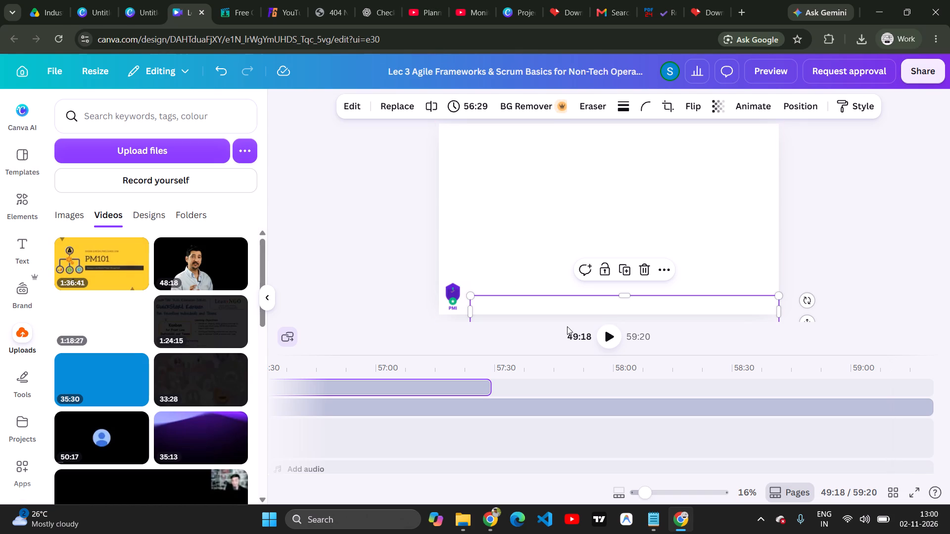
pyautogui.hscroll(-4, 797, 408)
pyautogui.moveTo(931, 407); pyautogui.dragTo(298, 377)
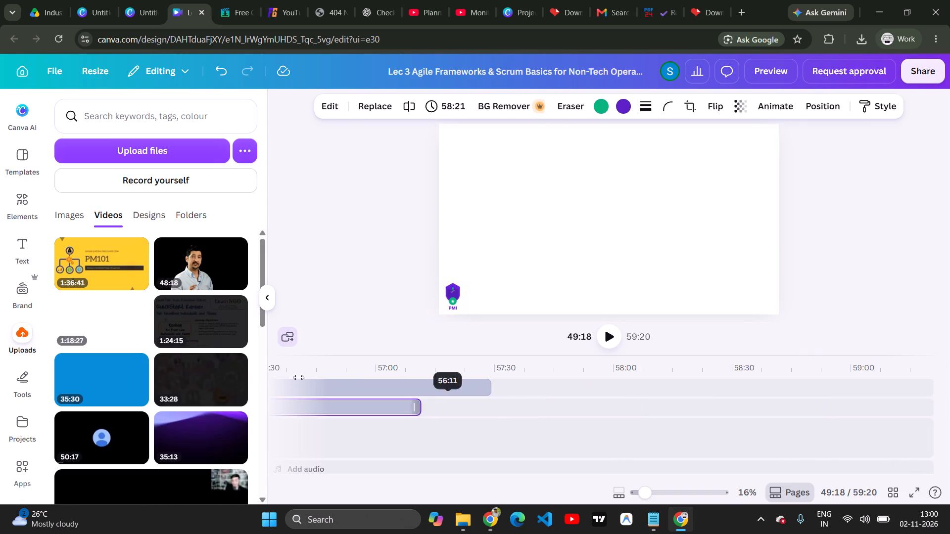
pyautogui.moveTo(298, 377); pyautogui.dragTo(265, 386)
pyautogui.hscroll(-3, 625, 394)
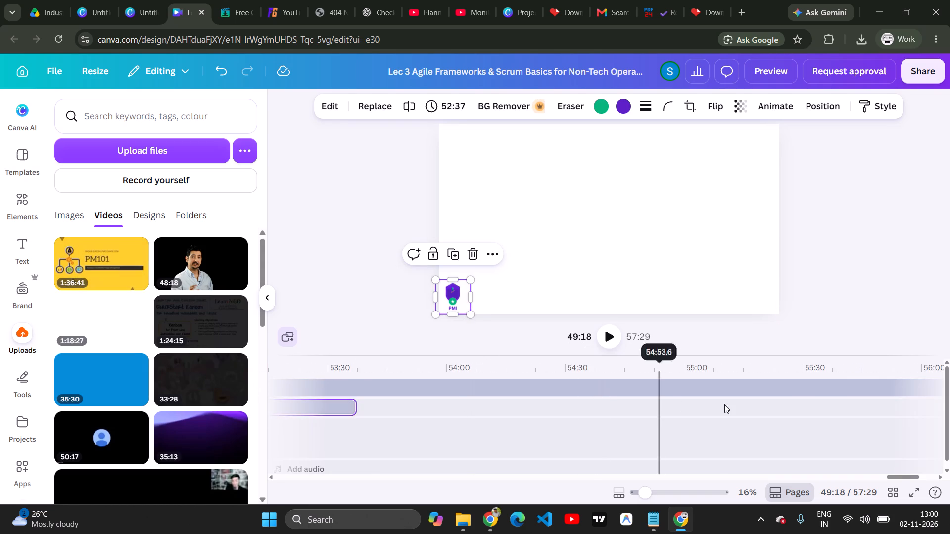
pyautogui.hscroll(-2, 724, 404)
pyautogui.moveTo(930, 389); pyautogui.dragTo(318, 361)
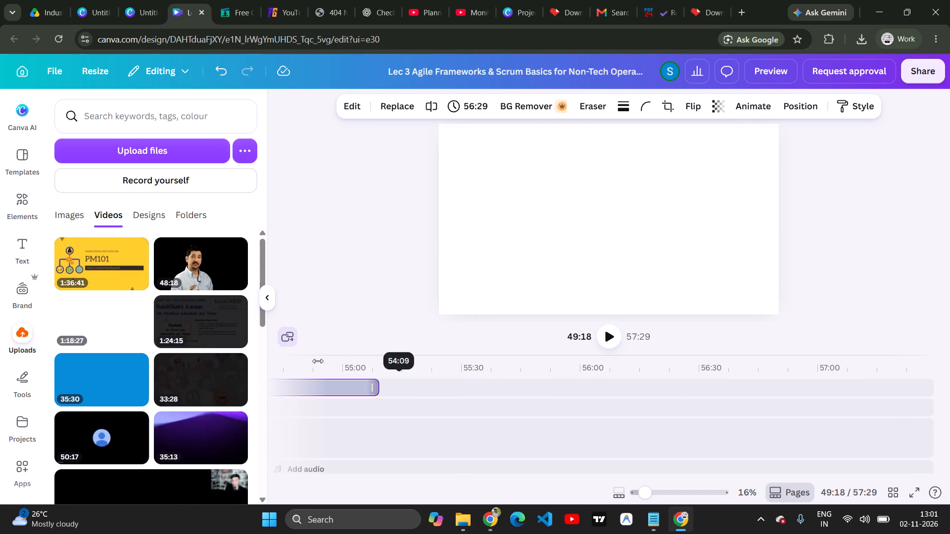
pyautogui.moveTo(318, 361); pyautogui.dragTo(260, 358)
pyautogui.hscroll(-8, 802, 411)
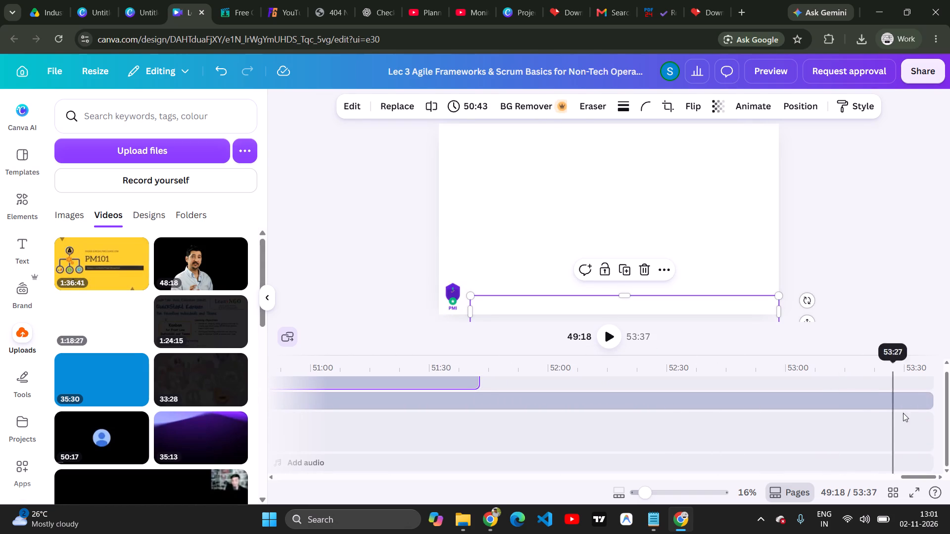
pyautogui.moveTo(928, 403); pyautogui.dragTo(243, 362)
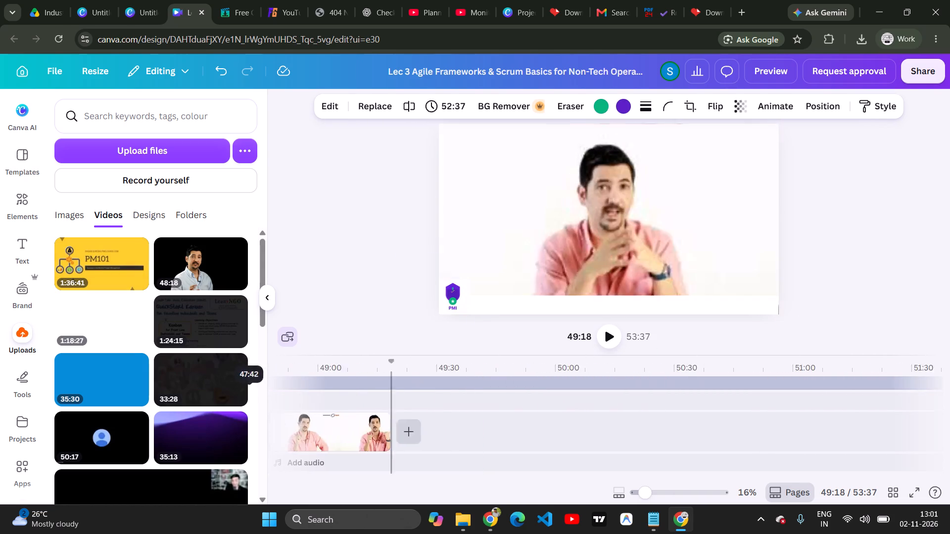
# Align the ends of the white bar and PMI logo overlays with the instructor video's end, each lasting 48:18.
pyautogui.hscroll(-7, 769, 397)
pyautogui.scroll(2, 907, 393)
pyautogui.moveTo(928, 391); pyautogui.dragTo(908, 390)
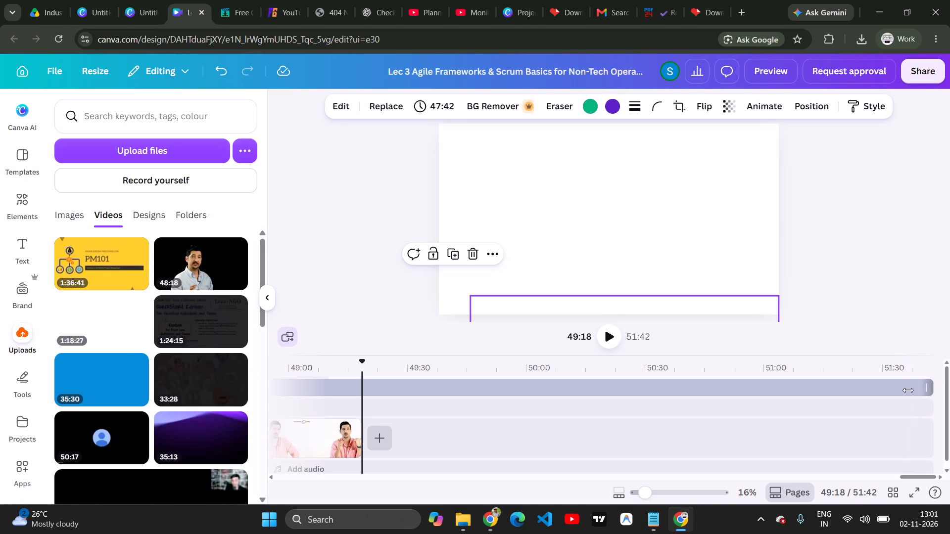
pyautogui.moveTo(908, 390); pyautogui.dragTo(427, 383)
pyautogui.moveTo(751, 409); pyautogui.dragTo(880, 412)
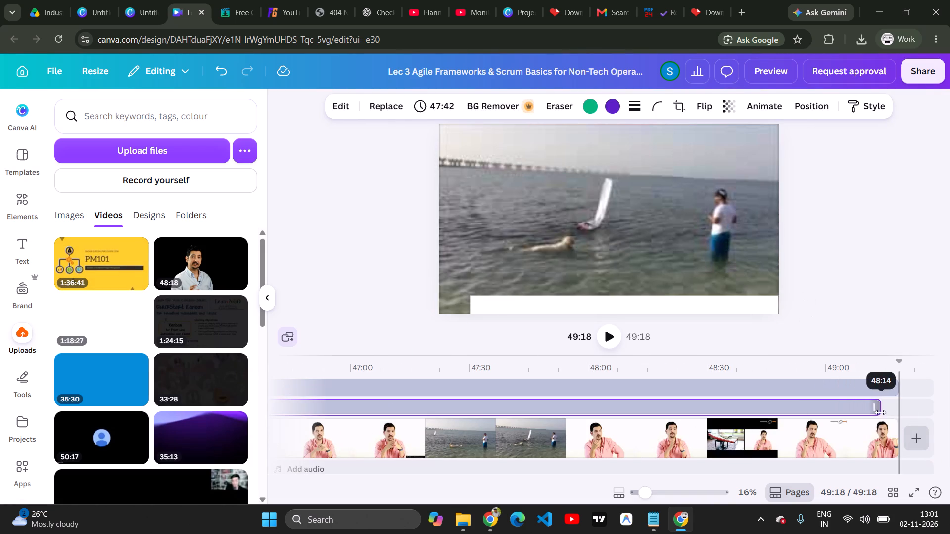
pyautogui.moveTo(880, 412); pyautogui.dragTo(894, 411)
# Preview the instructor video's closing minutes, split it at 47:13 and delete the part after the split.
pyautogui.hscroll(-1, 877, 412)
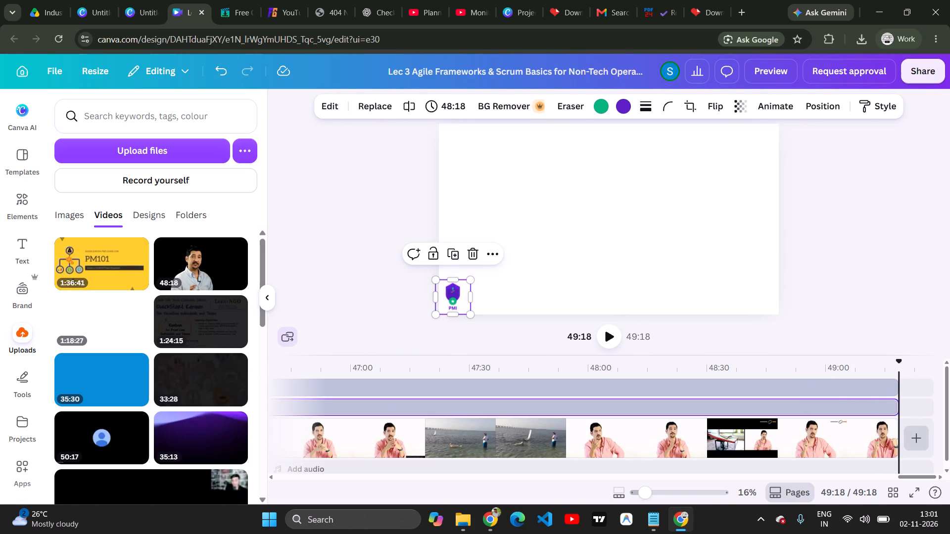
pyautogui.moveTo(900, 363); pyautogui.dragTo(883, 364)
pyautogui.click(602, 334)
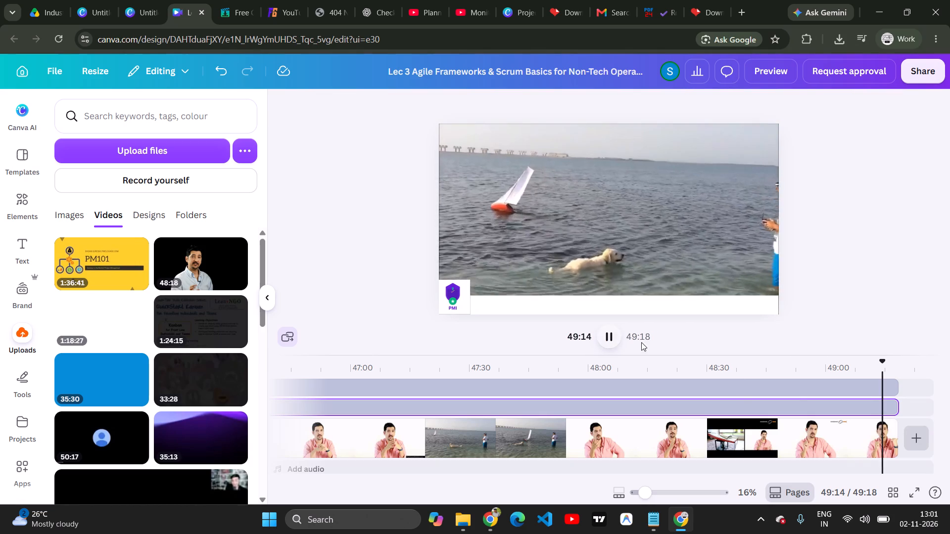
pyautogui.moveTo(886, 363); pyautogui.dragTo(826, 366)
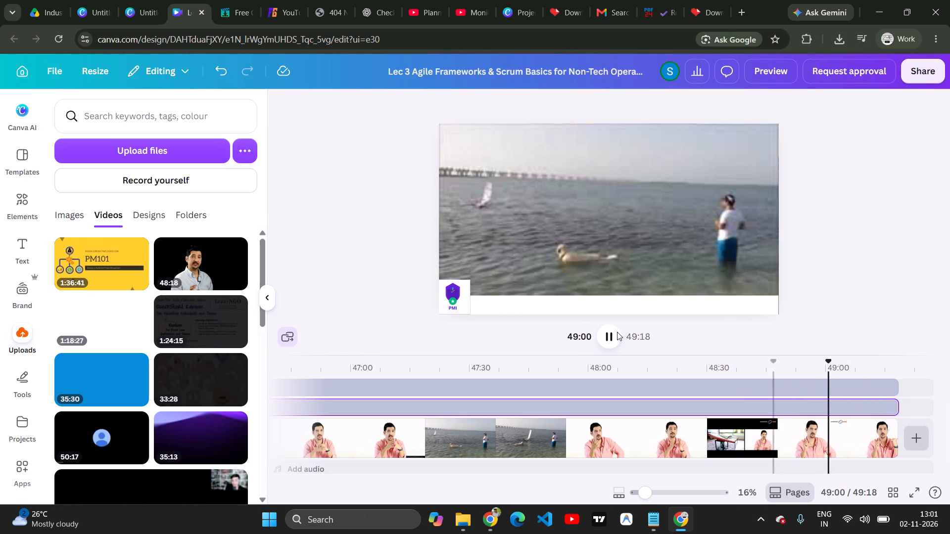
pyautogui.moveTo(845, 365); pyautogui.dragTo(489, 372)
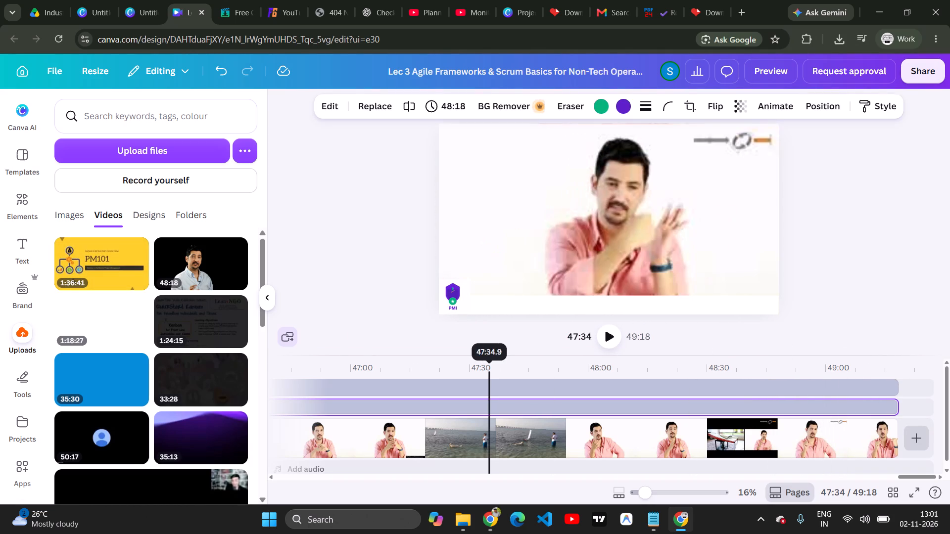
pyautogui.moveTo(489, 372); pyautogui.dragTo(510, 374)
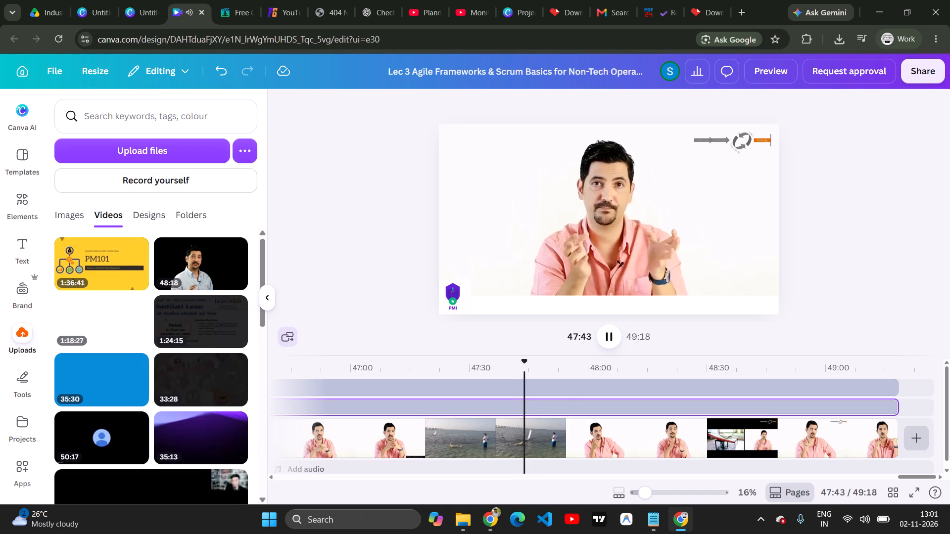
pyautogui.moveTo(522, 361); pyautogui.dragTo(392, 370)
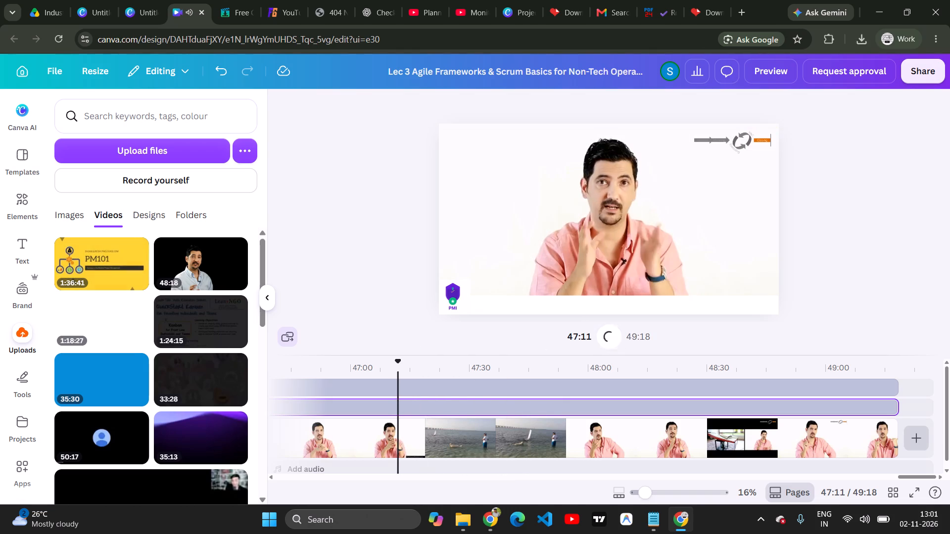
pyautogui.click(607, 338)
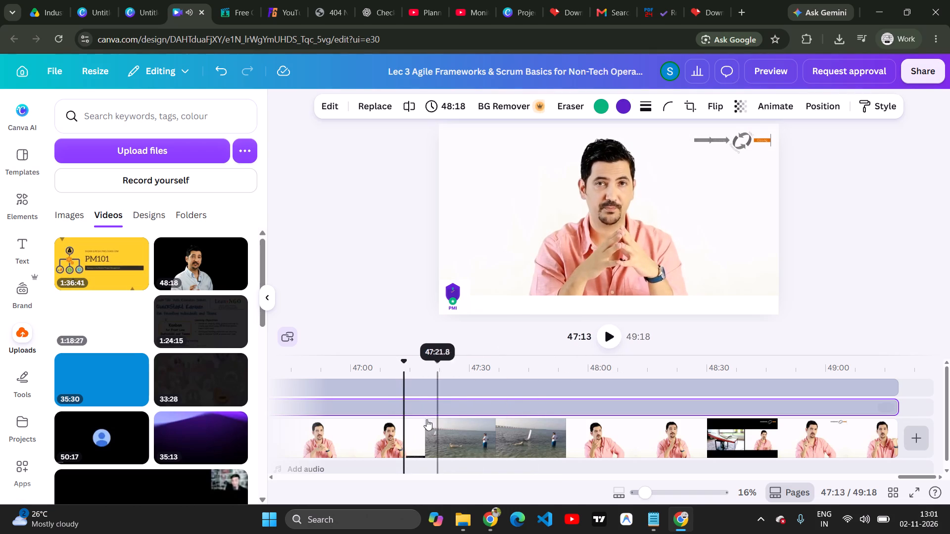
pyautogui.rightClick(416, 437)
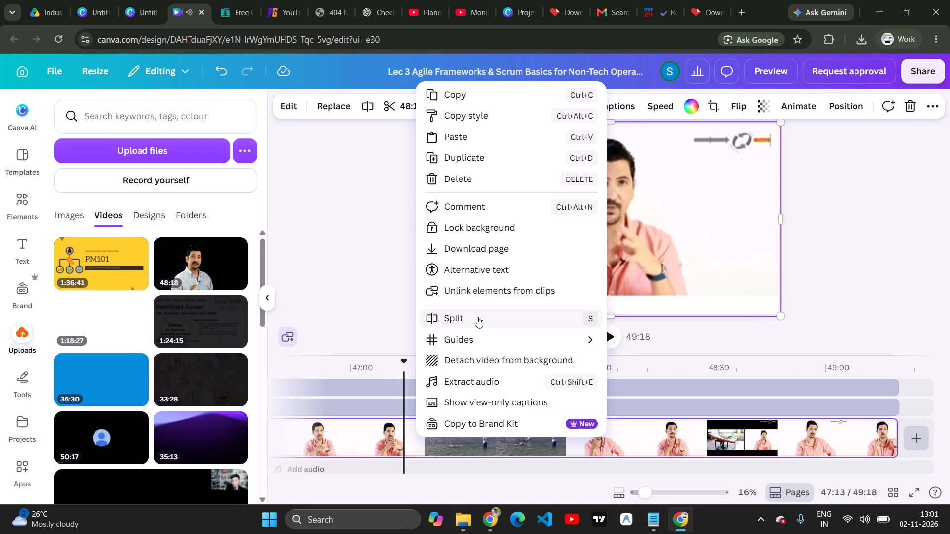
pyautogui.click(477, 317)
pyautogui.click(483, 434)
pyautogui.press('Delete')
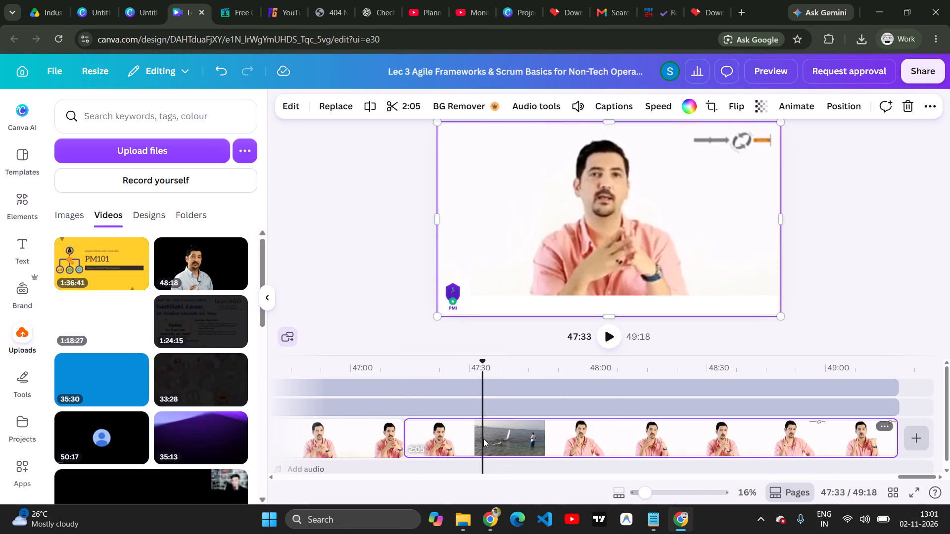
# Trim the PMI logo and white bar overlays to 46:13 each so they end with the shortened video at 47:13.
pyautogui.hscroll(-5, 752, 410)
pyautogui.moveTo(929, 406); pyautogui.dragTo(509, 400)
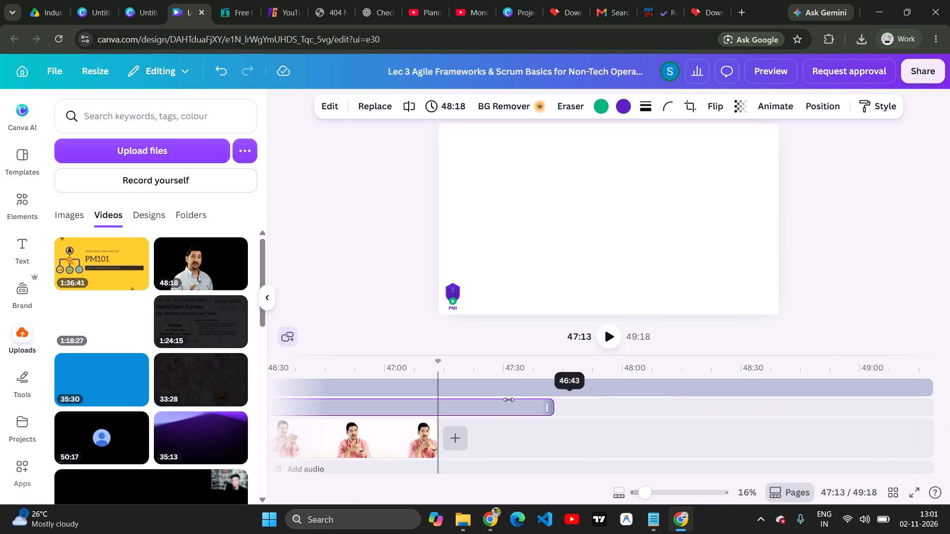
pyautogui.moveTo(509, 400); pyautogui.dragTo(434, 411)
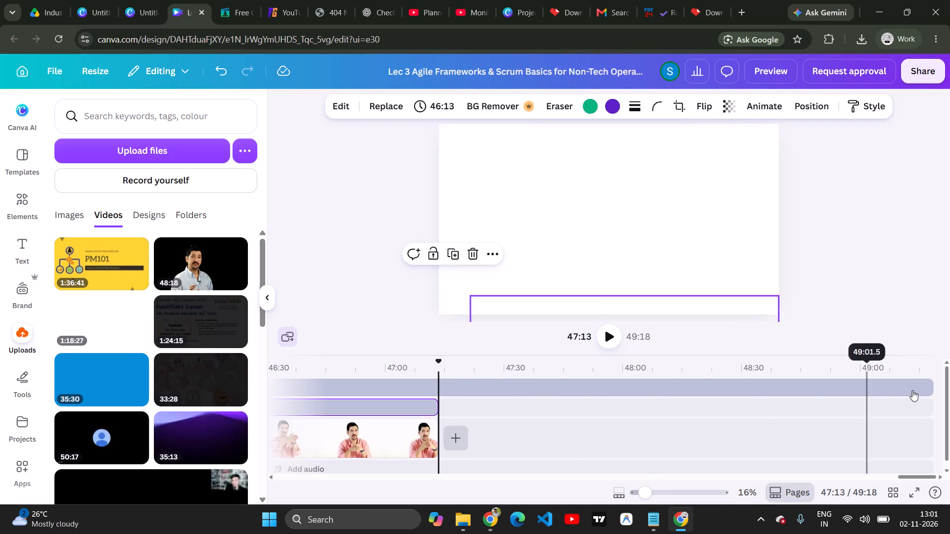
pyautogui.hscroll(-3, 943, 385)
pyautogui.moveTo(929, 385); pyautogui.dragTo(472, 392)
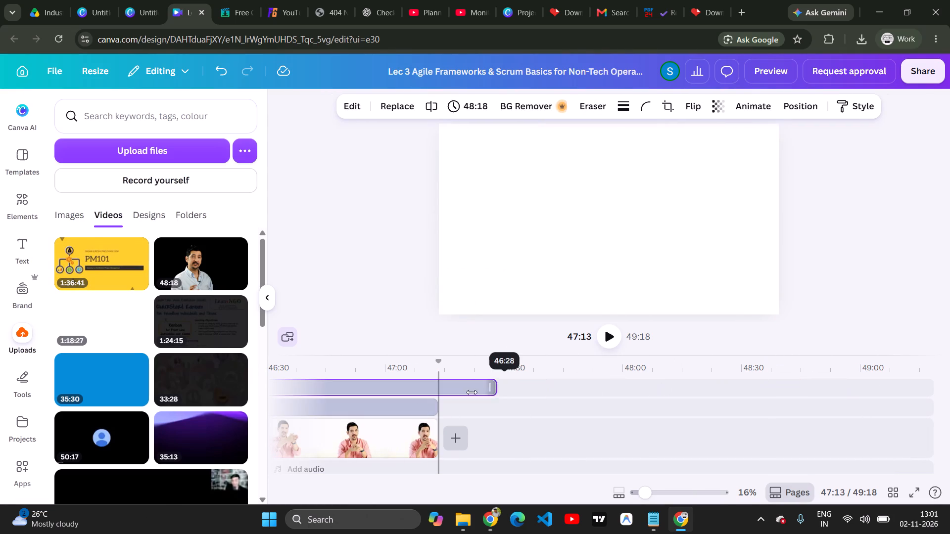
pyautogui.moveTo(472, 392); pyautogui.dragTo(435, 392)
# At 1:16 in the video, select the white bar along the frame's bottom edge and paste a copy of it.
pyautogui.hscroll(18, 567, 405)
pyautogui.hscroll(18, 568, 405)
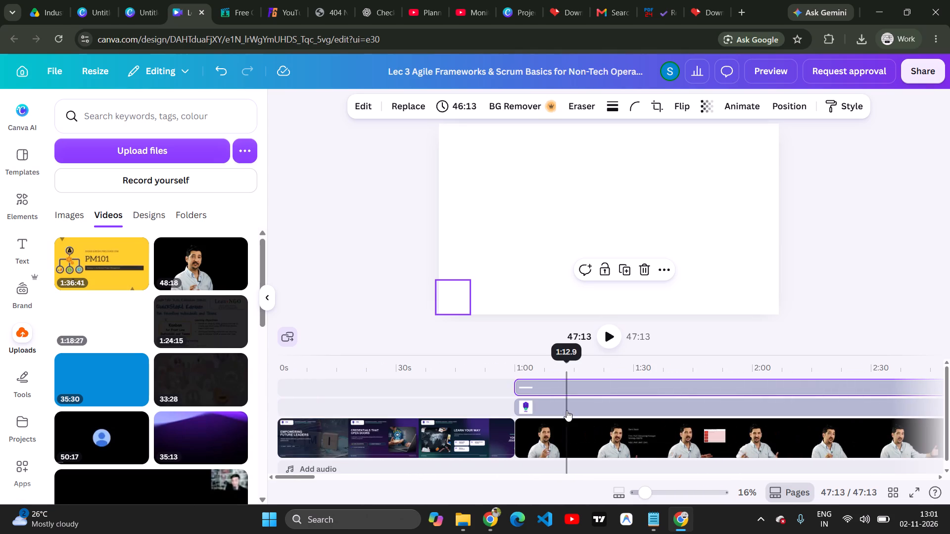
pyautogui.click(579, 382)
pyautogui.moveTo(570, 303); pyautogui.dragTo(560, 336)
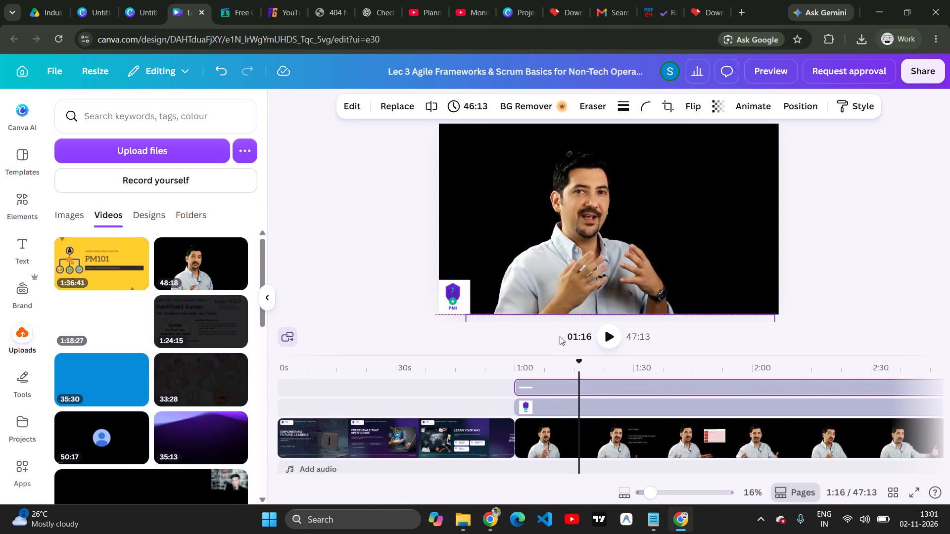
pyautogui.moveTo(560, 336); pyautogui.dragTo(568, 310)
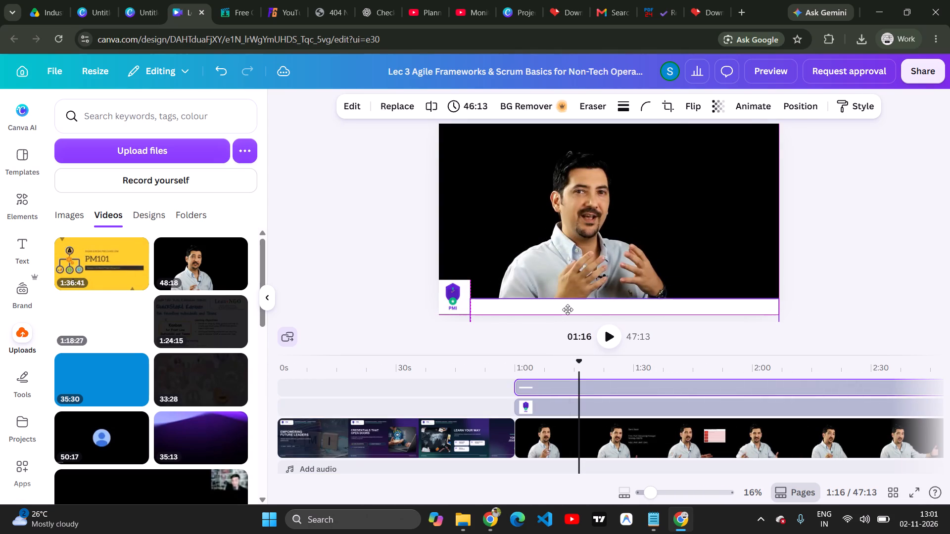
pyautogui.moveTo(568, 310); pyautogui.dragTo(567, 310)
pyautogui.hotkey('ctrl', 'c')
pyautogui.hotkey('ctrl', 'v')
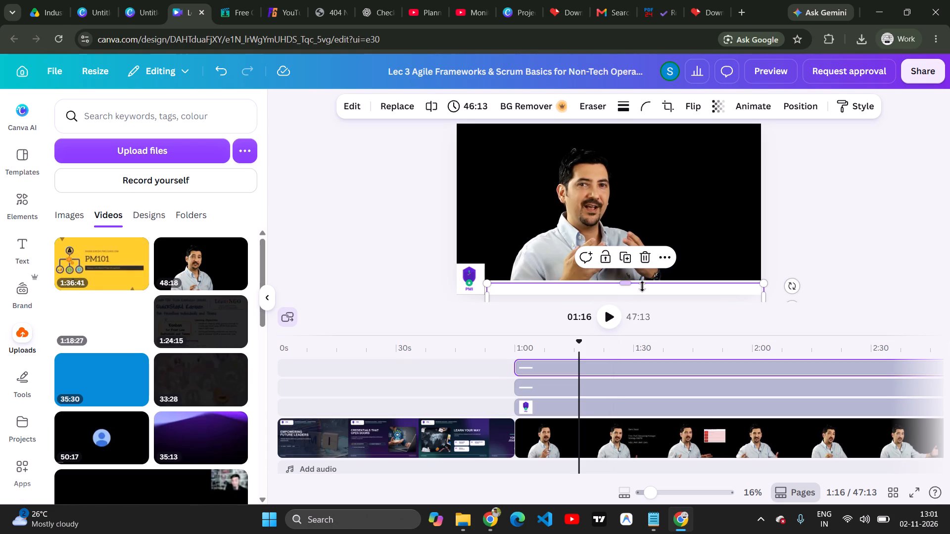
# Shorten the copied white bar to about a quarter of the frame width and place it in the video frame's top-right corner.
pyautogui.moveTo(643, 291); pyautogui.dragTo(637, 189)
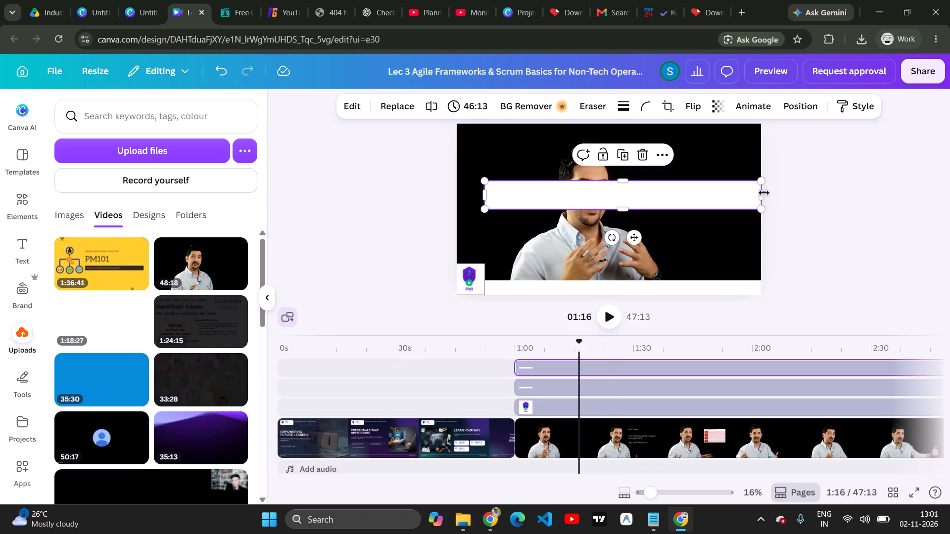
pyautogui.moveTo(761, 193); pyautogui.dragTo(561, 196)
pyautogui.moveTo(536, 199); pyautogui.dragTo(547, 192)
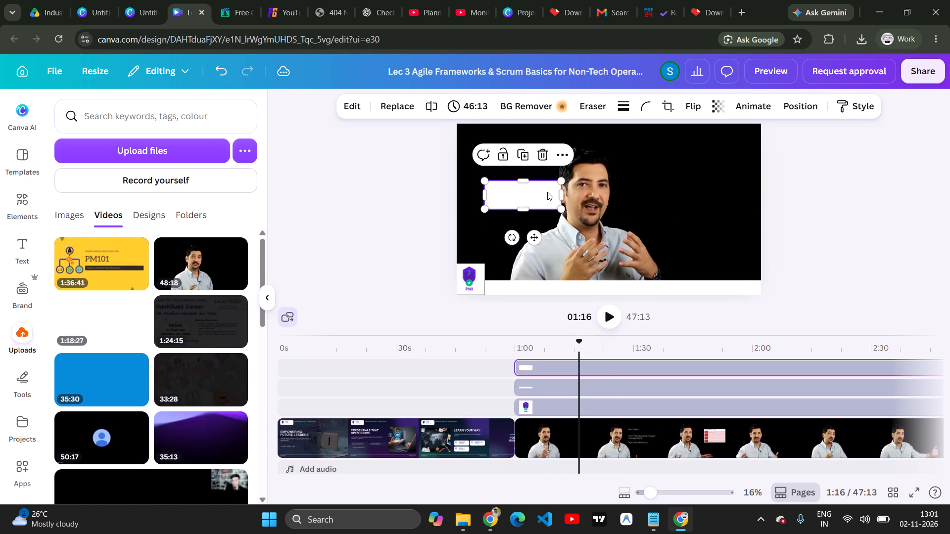
pyautogui.moveTo(547, 192); pyautogui.dragTo(739, 138)
pyautogui.moveTo(725, 151); pyautogui.dragTo(728, 140)
pyautogui.click(663, 205)
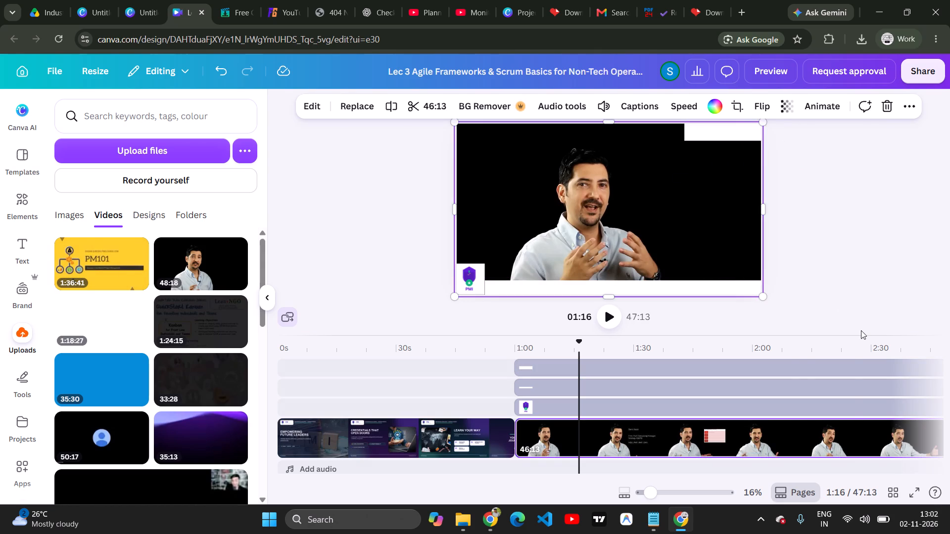
# Preview the instructor video's opening seconds, split it at 1:20 and delete the part before the split.
pyautogui.click(609, 316)
pyautogui.moveTo(583, 345); pyautogui.dragTo(576, 344)
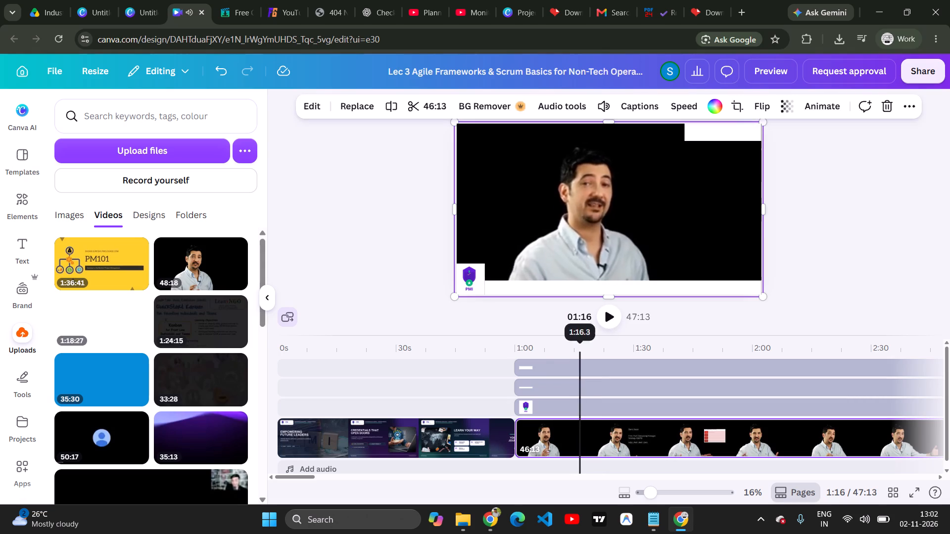
pyautogui.moveTo(576, 344); pyautogui.dragTo(509, 351)
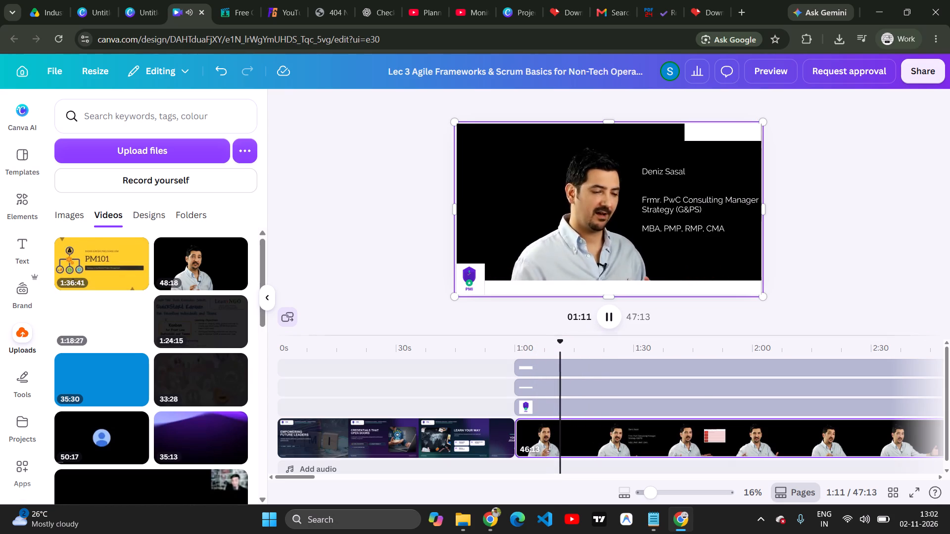
pyautogui.moveTo(559, 344); pyautogui.dragTo(612, 341)
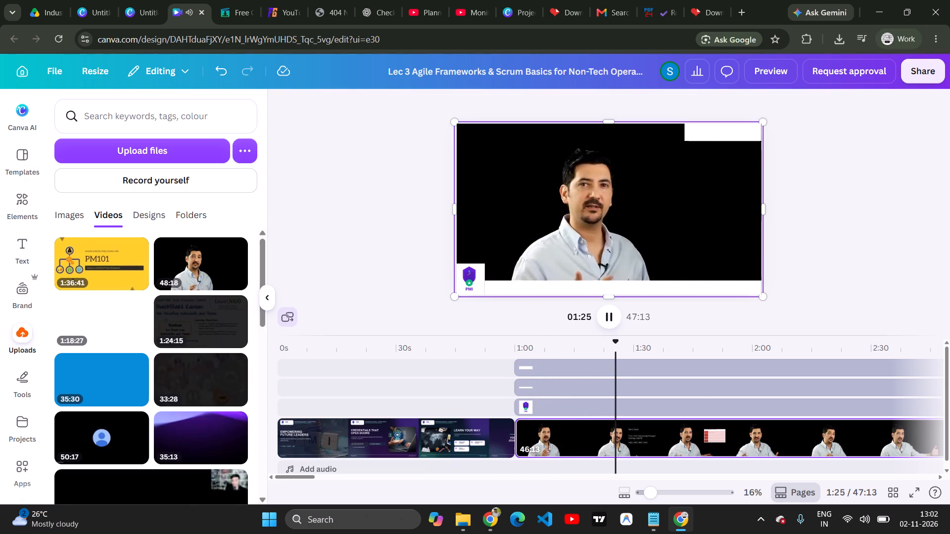
pyautogui.moveTo(611, 341); pyautogui.dragTo(587, 350)
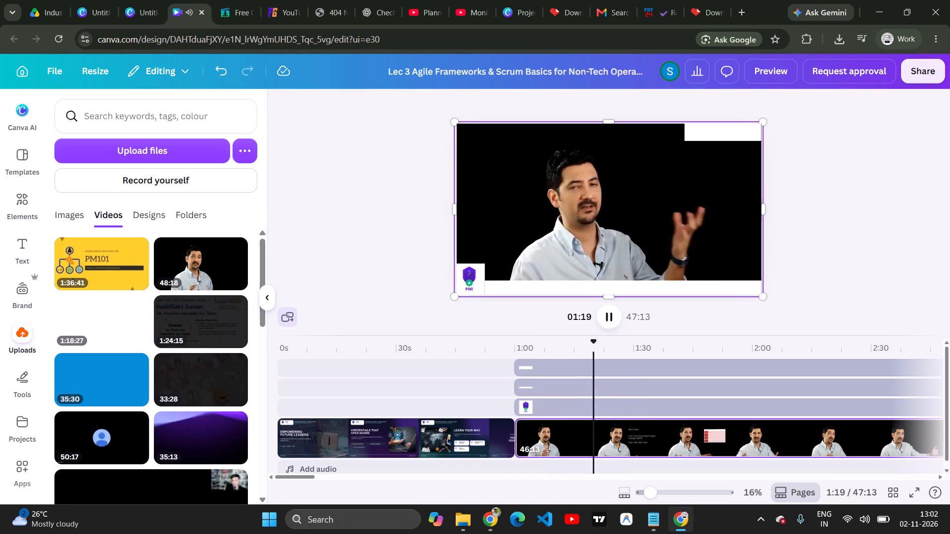
pyautogui.click(608, 316)
pyautogui.rightClick(570, 435)
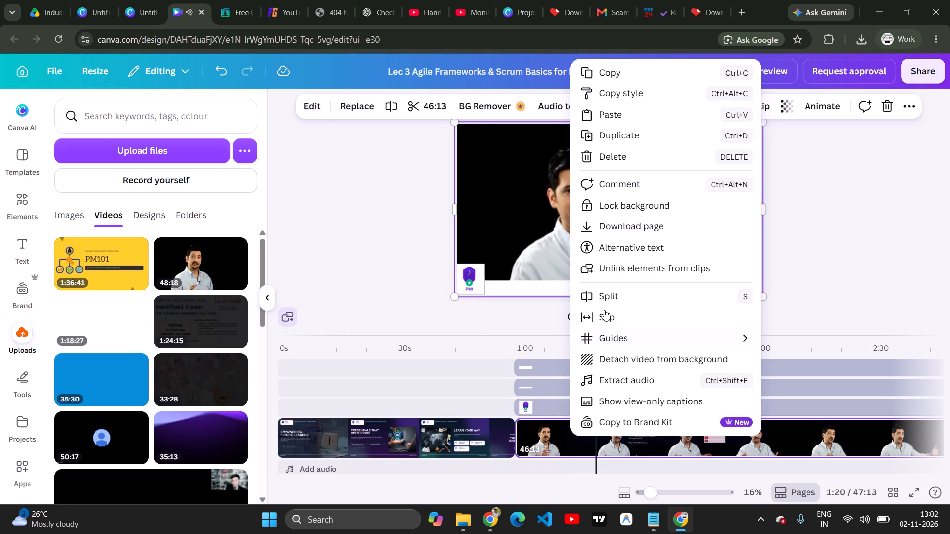
pyautogui.click(611, 299)
pyautogui.click(558, 438)
pyautogui.press('Delete')
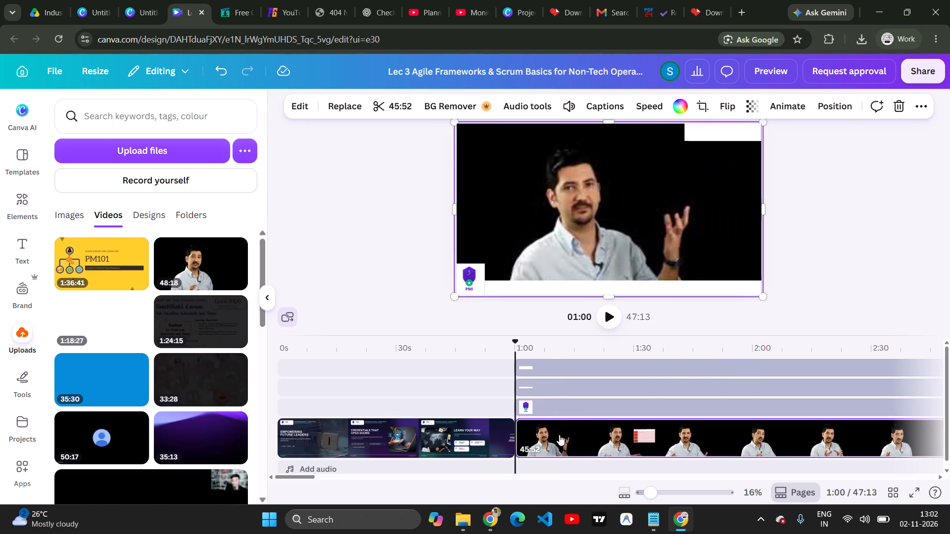
# Skim the instructor video from 1:00 to about 27:16, checking how the logo and white overlays cover the footage.
pyautogui.click(606, 326)
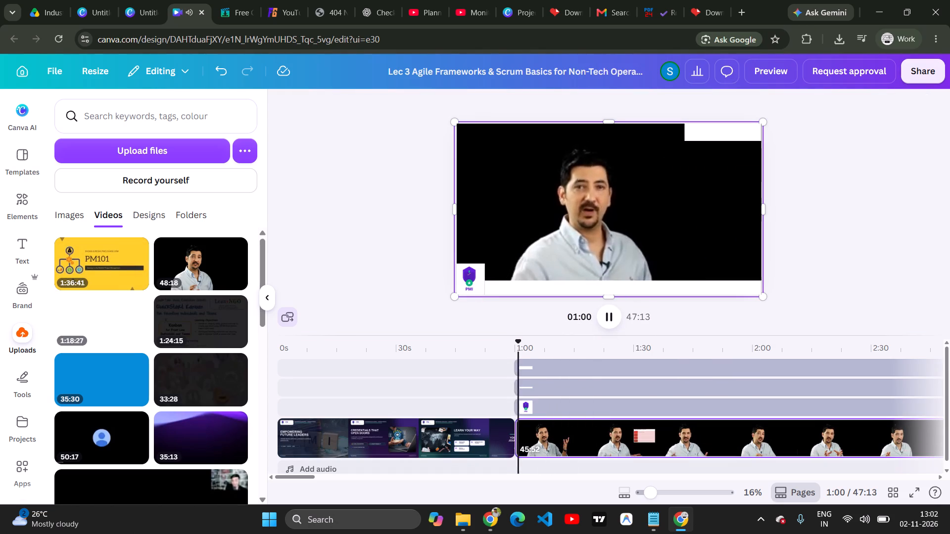
pyautogui.moveTo(520, 345); pyautogui.dragTo(840, 345)
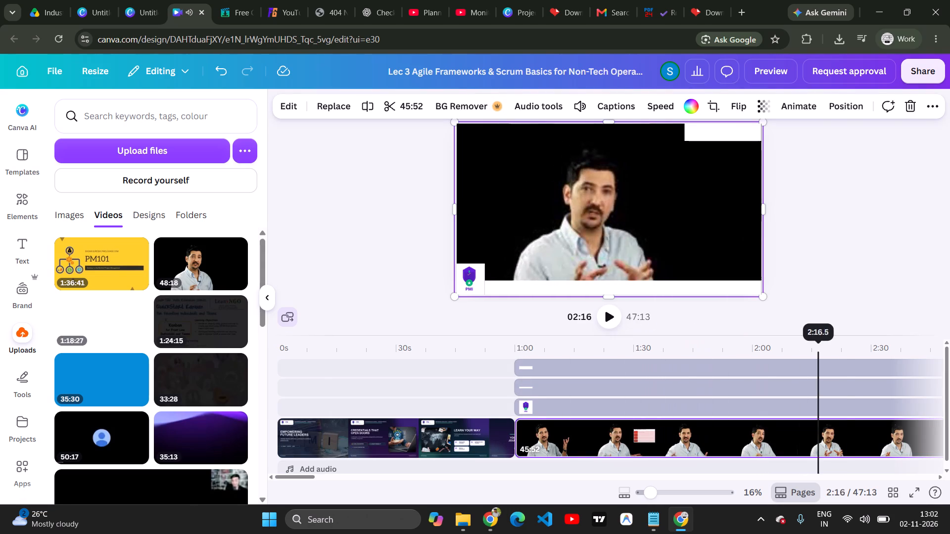
pyautogui.moveTo(840, 345); pyautogui.dragTo(920, 346)
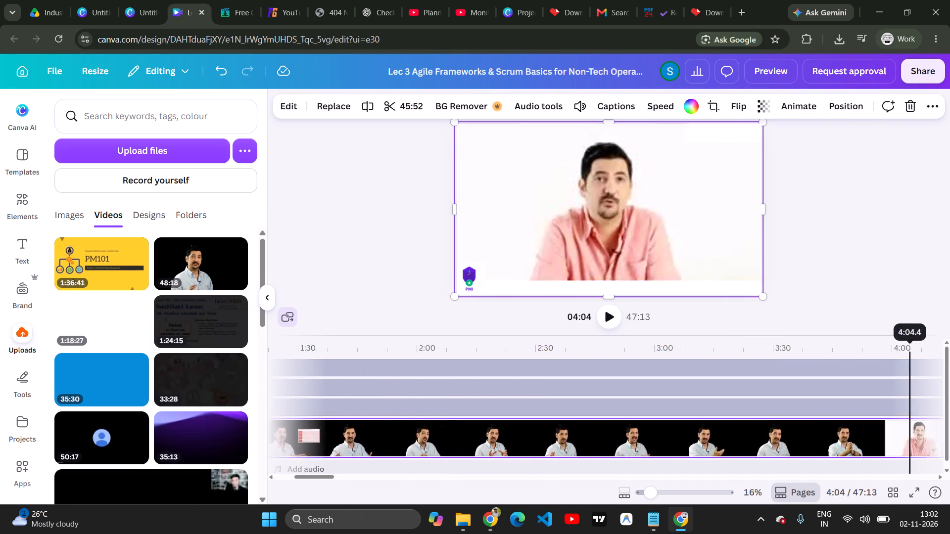
pyautogui.moveTo(920, 346); pyautogui.dragTo(522, 369)
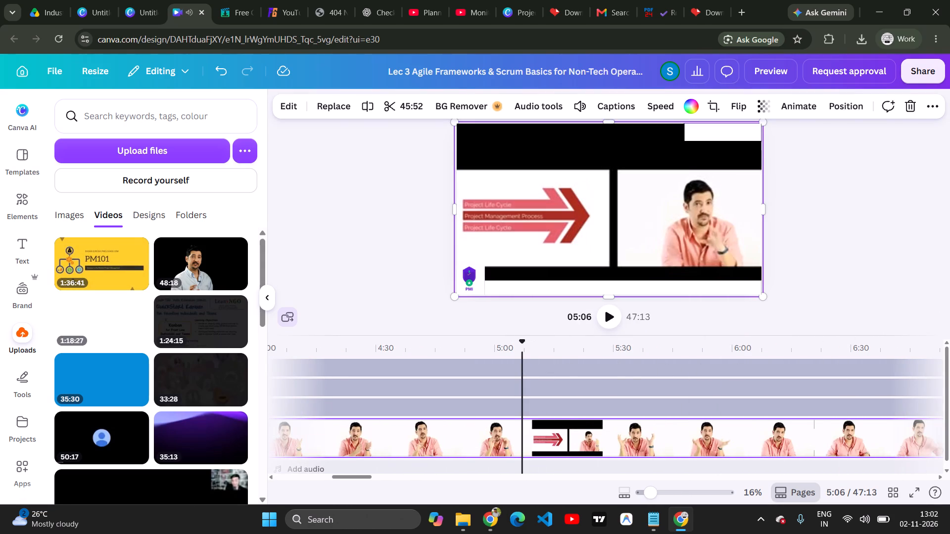
pyautogui.click(611, 315)
pyautogui.moveTo(524, 347); pyautogui.dragTo(650, 346)
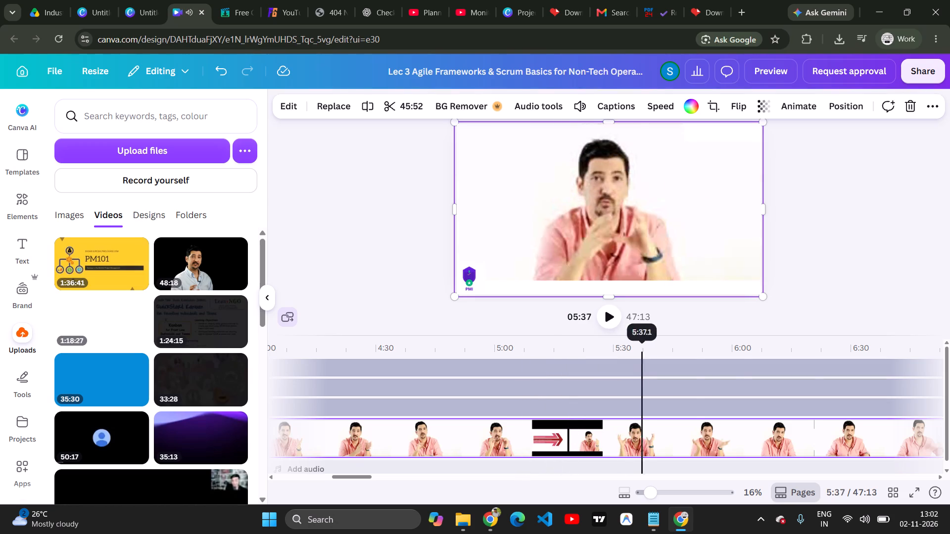
pyautogui.moveTo(650, 346); pyautogui.dragTo(902, 339)
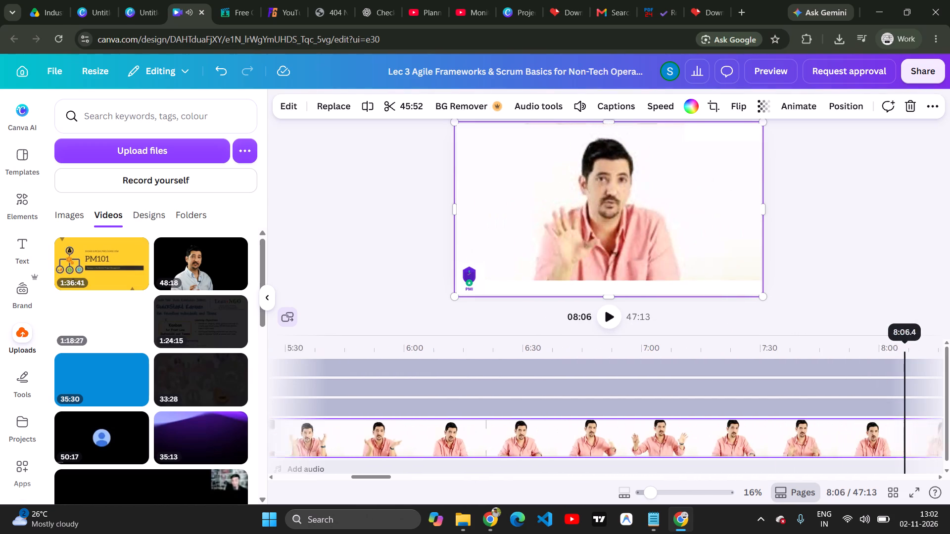
pyautogui.moveTo(902, 339); pyautogui.dragTo(812, 341)
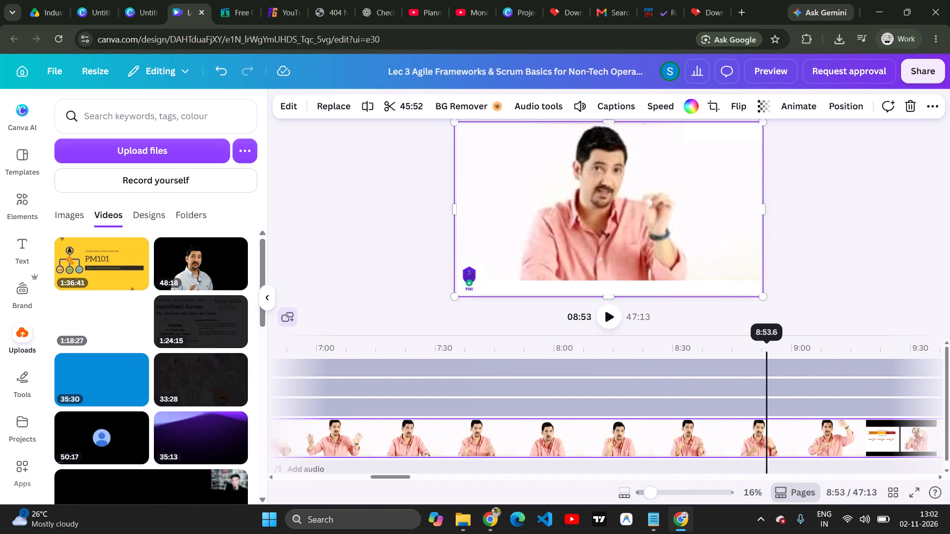
pyautogui.moveTo(812, 341); pyautogui.dragTo(719, 355)
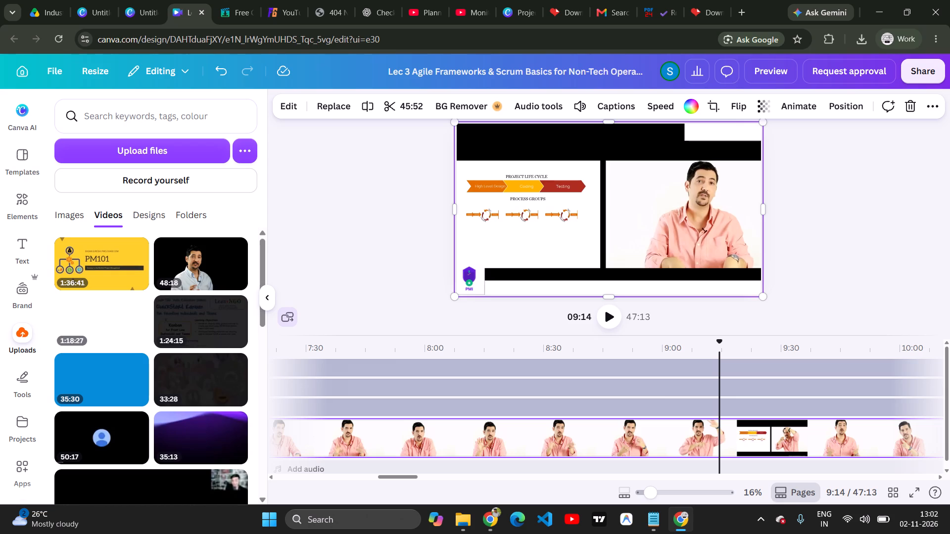
pyautogui.moveTo(720, 340); pyautogui.dragTo(921, 345)
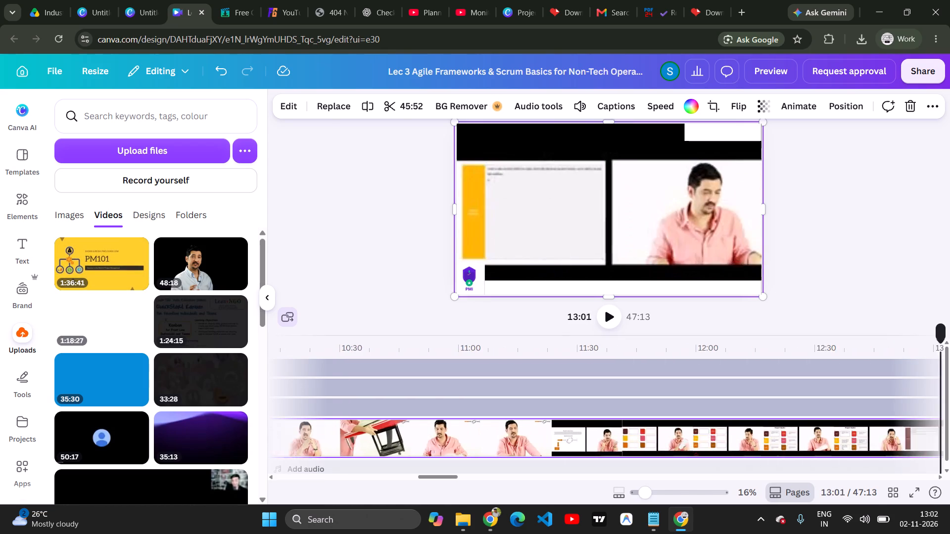
pyautogui.moveTo(921, 345); pyautogui.dragTo(918, 347)
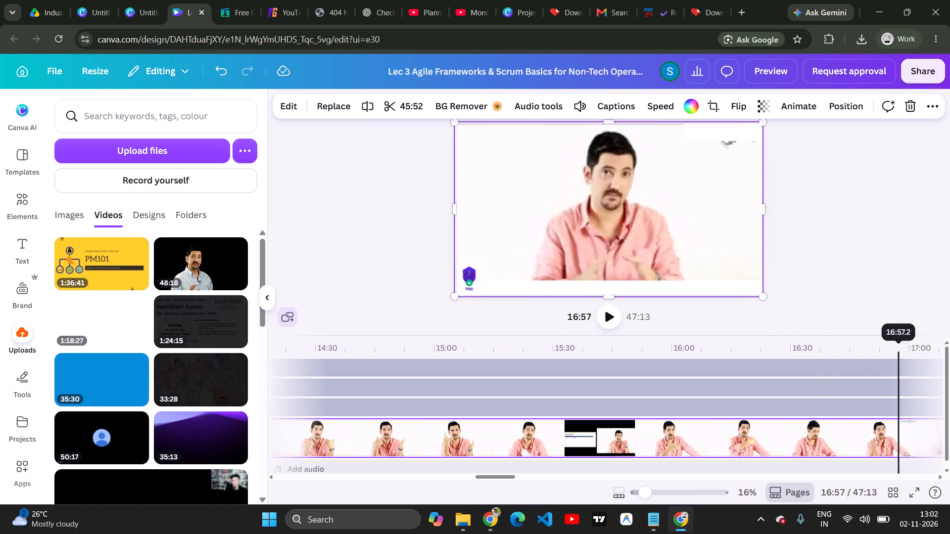
pyautogui.moveTo(918, 347); pyautogui.dragTo(943, 344)
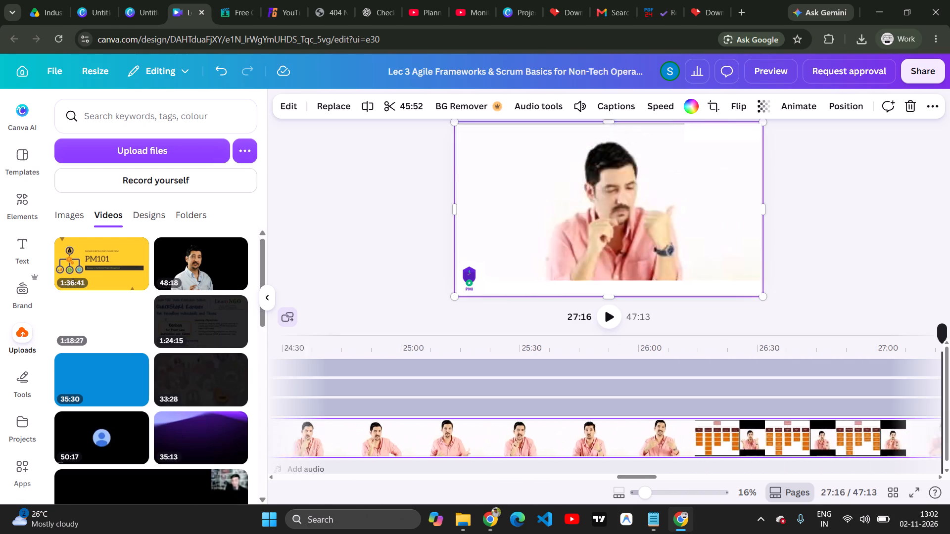
# Skim the instructor video from about 30 minutes to its end, checking the overlays' coverage and the closing part.
pyautogui.moveTo(943, 344); pyautogui.dragTo(592, 342)
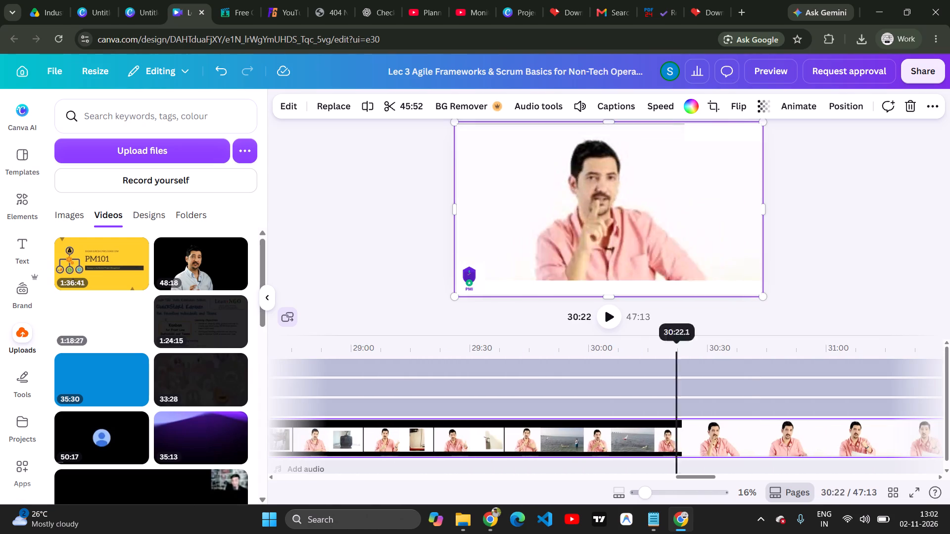
pyautogui.moveTo(592, 342); pyautogui.dragTo(522, 339)
pyautogui.click(613, 320)
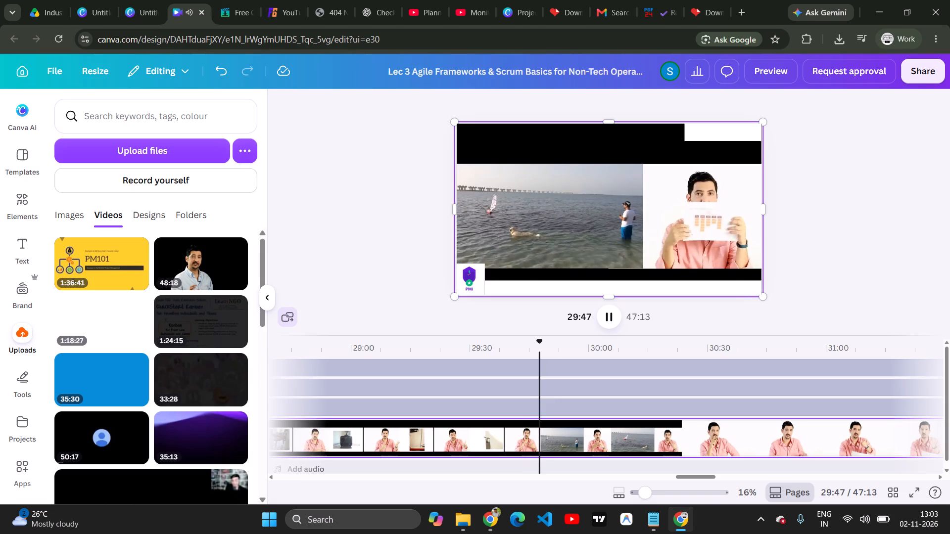
pyautogui.moveTo(546, 343); pyautogui.dragTo(631, 347)
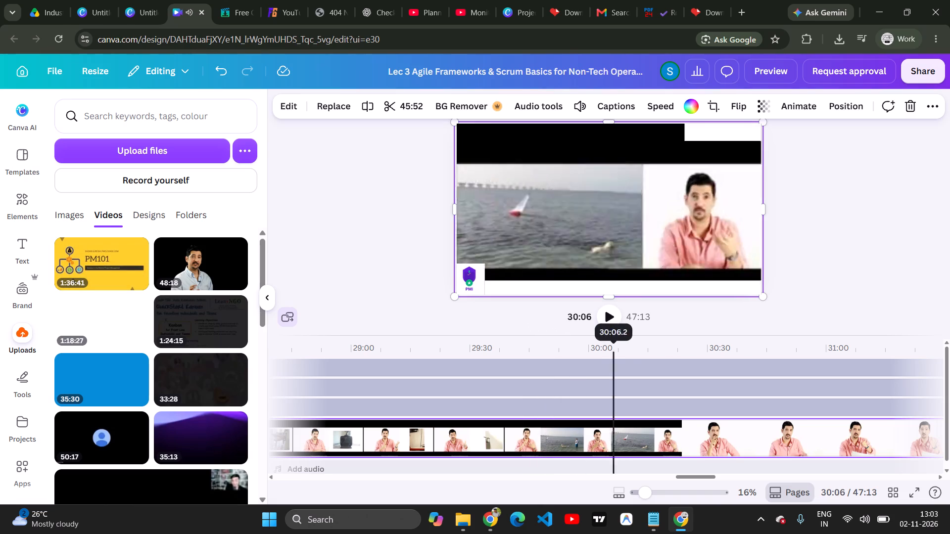
pyautogui.moveTo(631, 347); pyautogui.dragTo(917, 354)
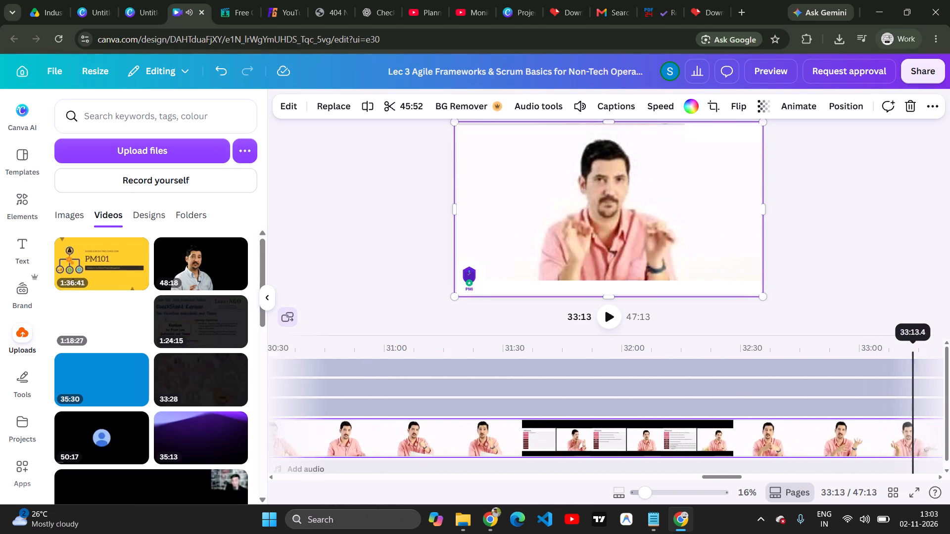
pyautogui.moveTo(917, 354); pyautogui.dragTo(914, 351)
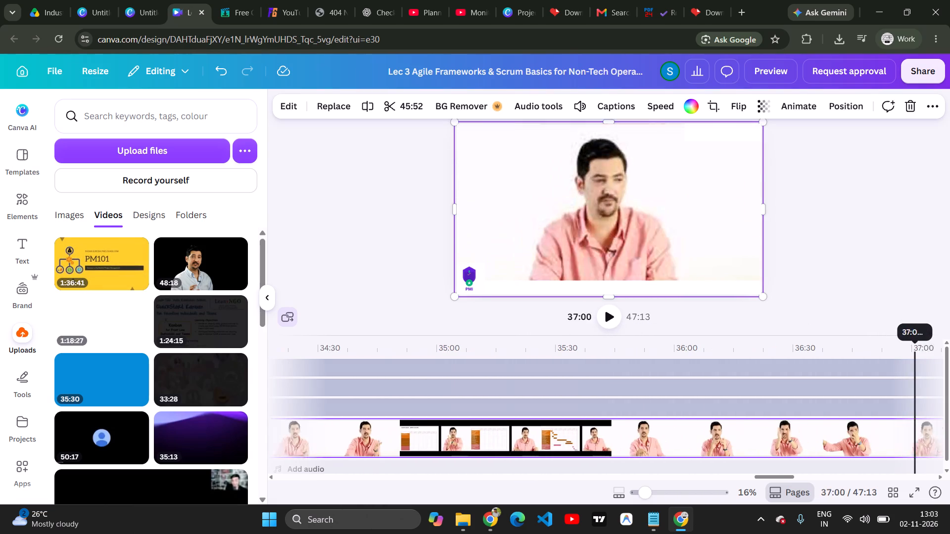
pyautogui.moveTo(914, 351); pyautogui.dragTo(947, 348)
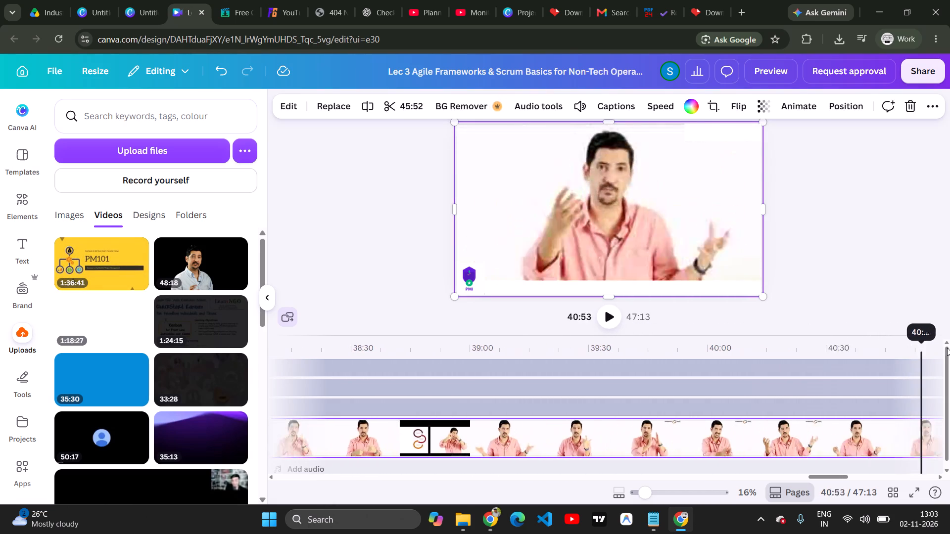
pyautogui.moveTo(947, 348); pyautogui.dragTo(879, 349)
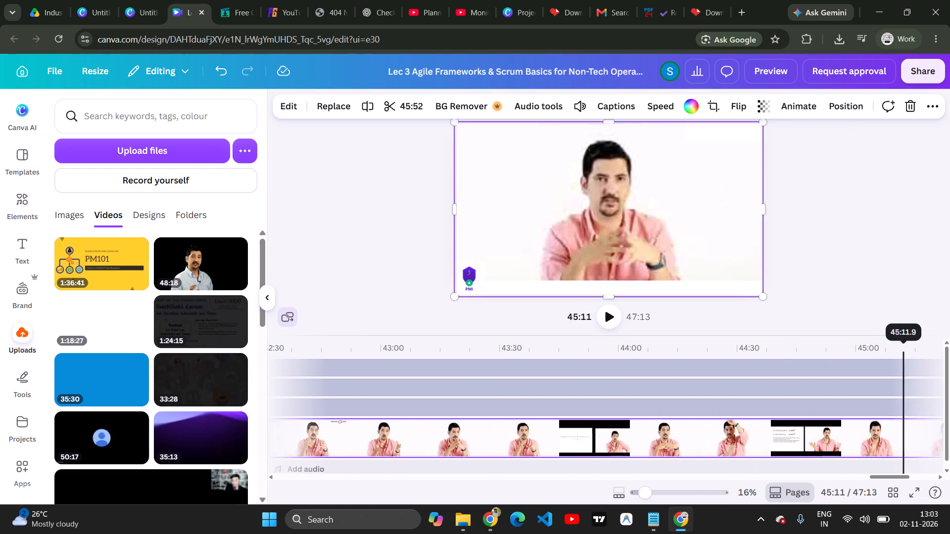
pyautogui.moveTo(879, 349); pyautogui.dragTo(925, 344)
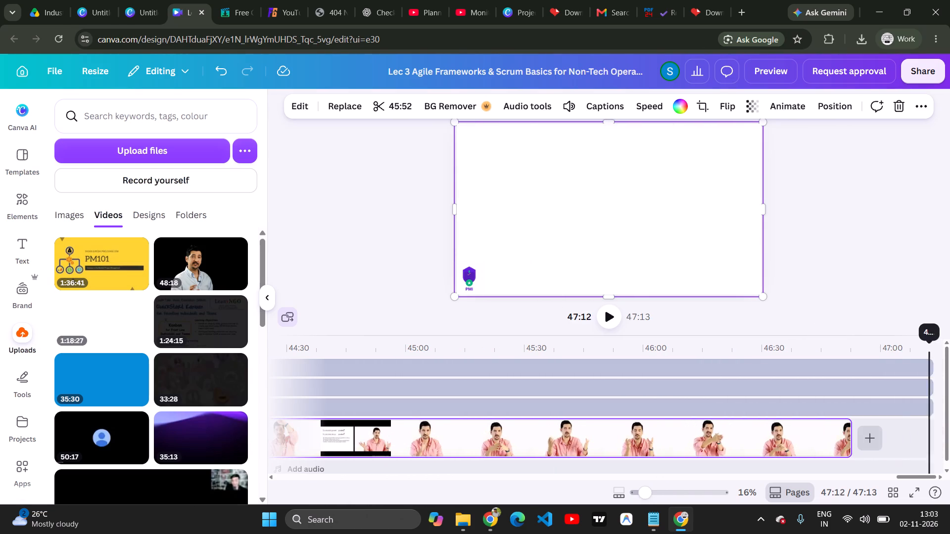
pyautogui.moveTo(925, 344); pyautogui.dragTo(767, 346)
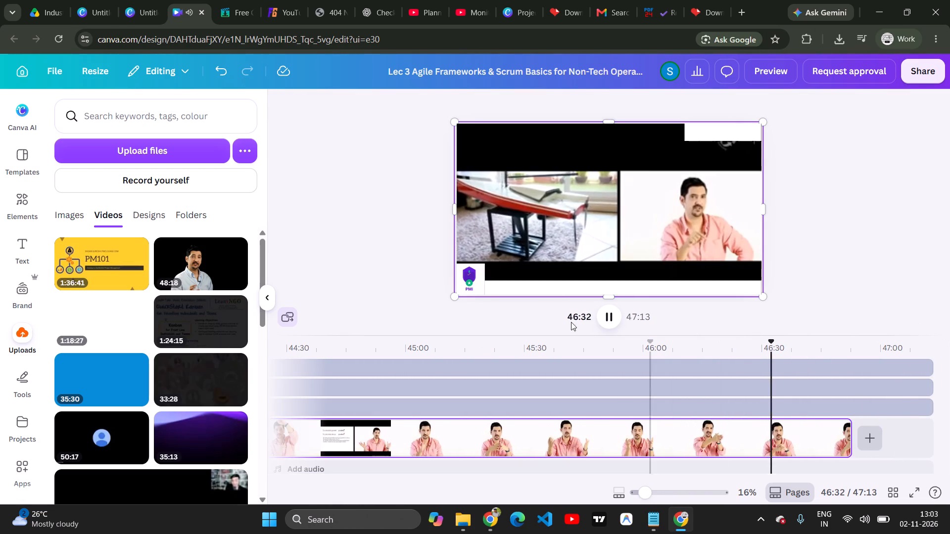
pyautogui.click(606, 317)
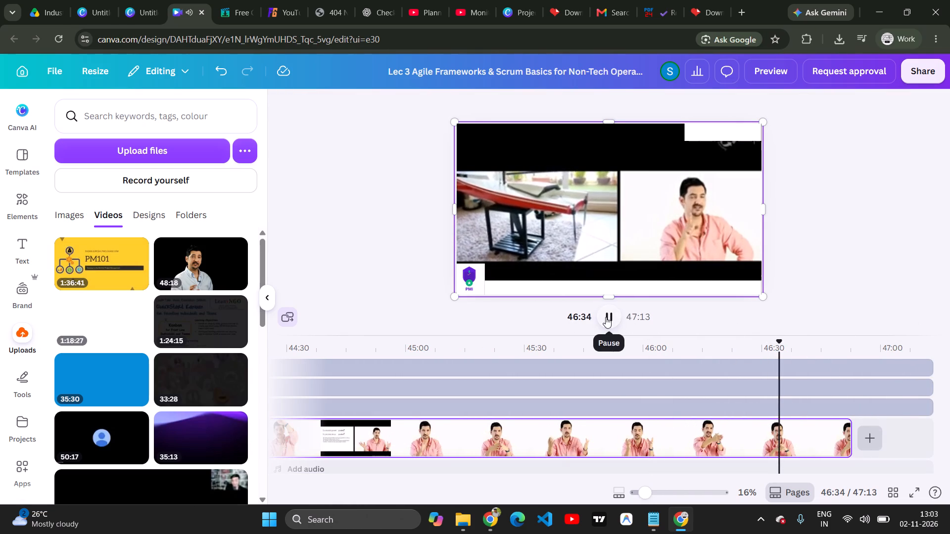
# Trim the ends of the logo and both white overlay tracks to 45:53 so they finish together with the instructor video.
pyautogui.moveTo(928, 369); pyautogui.dragTo(852, 374)
pyautogui.moveTo(927, 389); pyautogui.dragTo(867, 389)
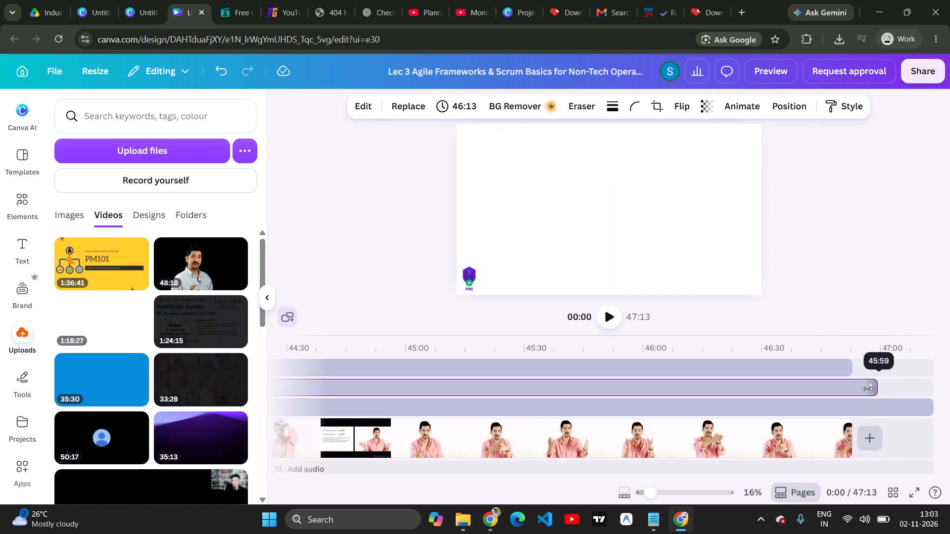
pyautogui.moveTo(867, 389); pyautogui.dragTo(848, 389)
pyautogui.moveTo(930, 407); pyautogui.dragTo(909, 409)
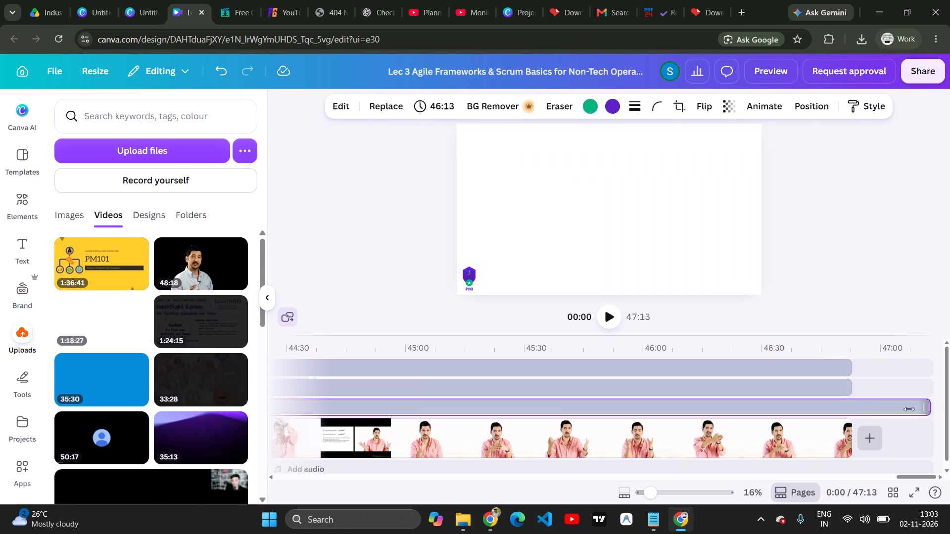
pyautogui.moveTo(909, 409); pyautogui.dragTo(849, 412)
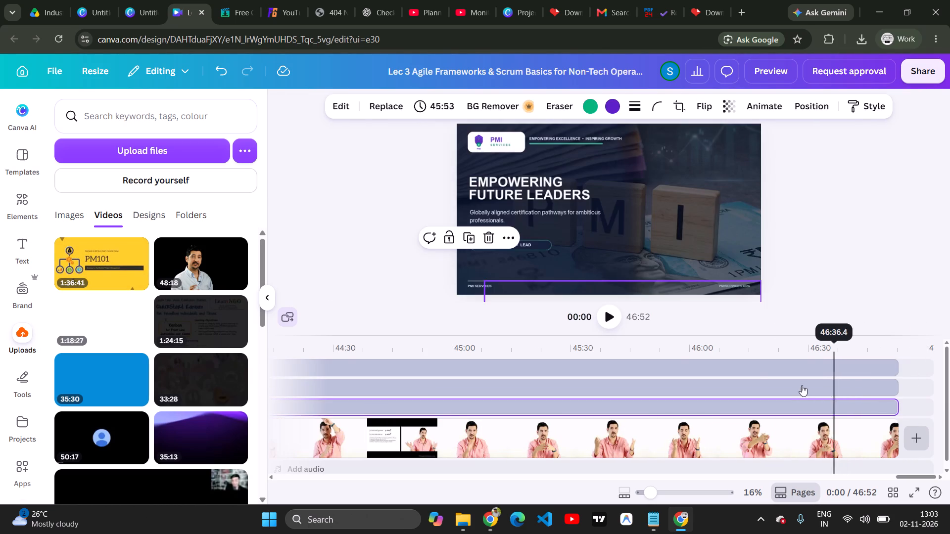
# Switch to Cliq, check the unread message in Service Delivery Verification and open the unread Leave Request channel.
pyautogui.hotkey('alt', 'Tab')
pyautogui.hotkey('alt', 'Tab')
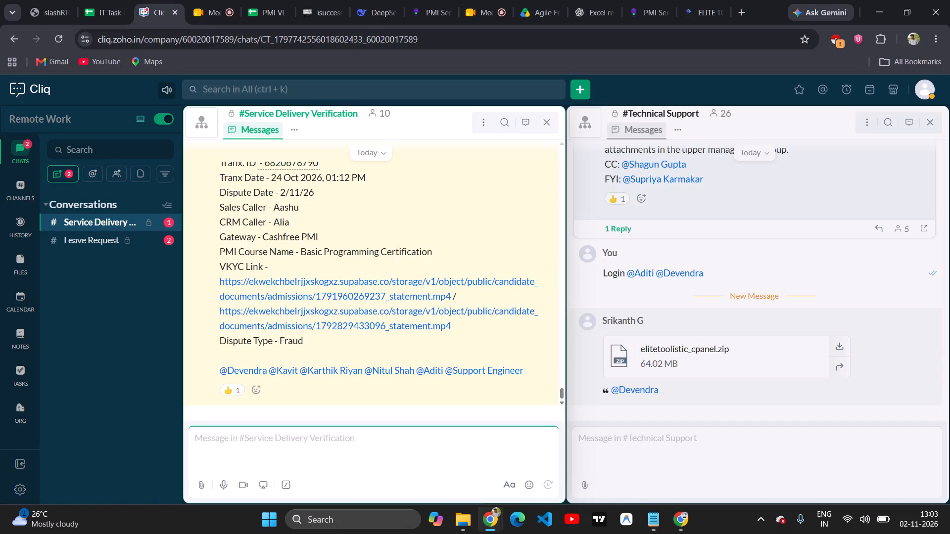
pyautogui.scroll(-7, 476, 272)
pyautogui.click(387, 395)
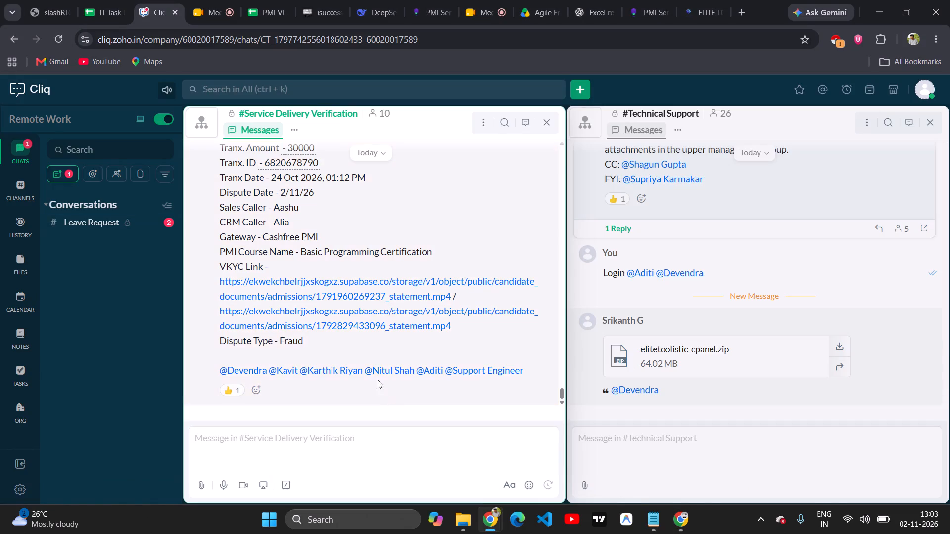
pyautogui.hscroll(-1, 357, 346)
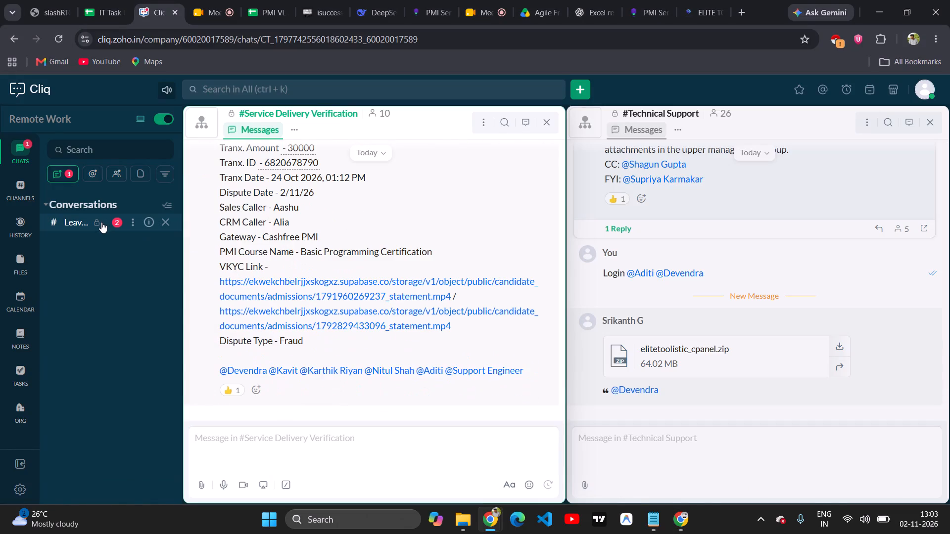
pyautogui.click(90, 225)
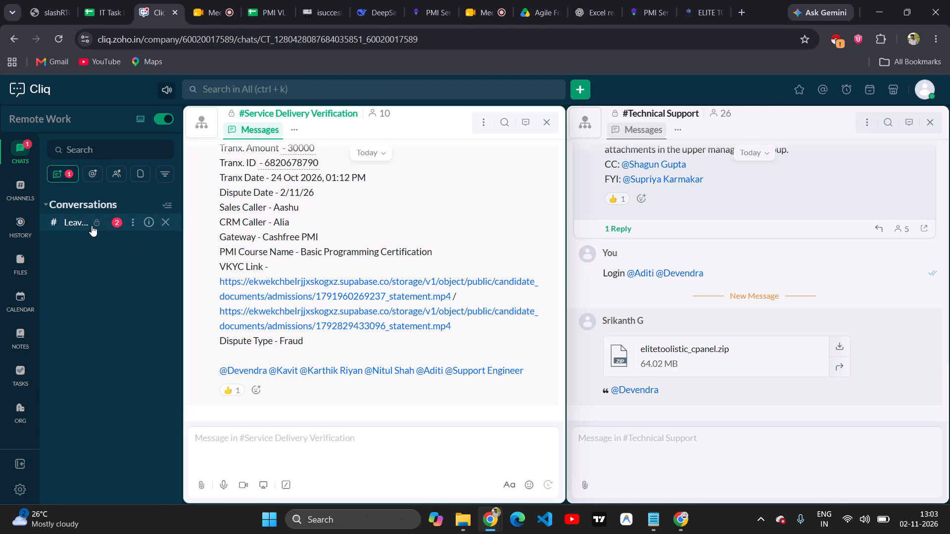
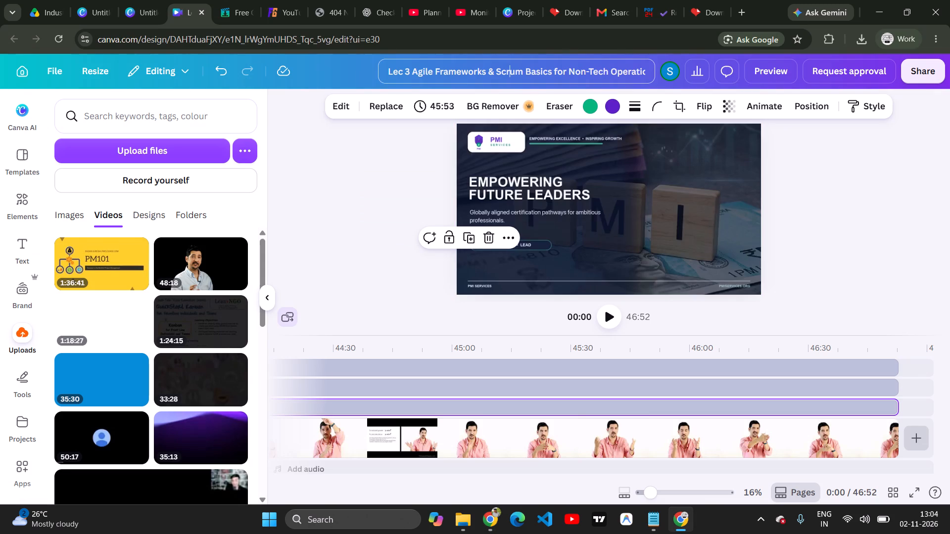
# Rename the design as Lec 1 Project Management Essentials for Operational Teams.
pyautogui.click(417, 67)
pyautogui.moveTo(415, 72); pyautogui.dragTo(579, 72)
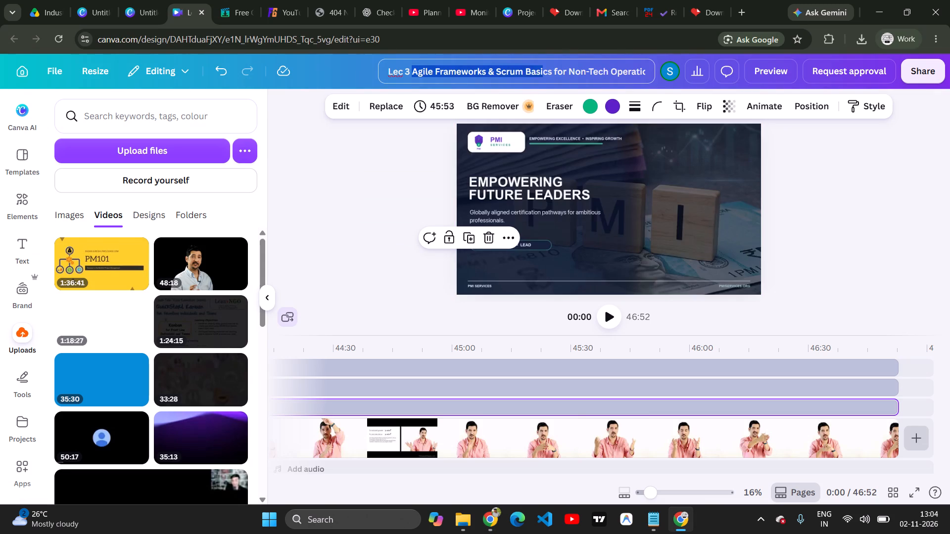
pyautogui.moveTo(579, 72); pyautogui.dragTo(646, 71)
pyautogui.hotkey('ctrl', 'v')
pyautogui.click(413, 72)
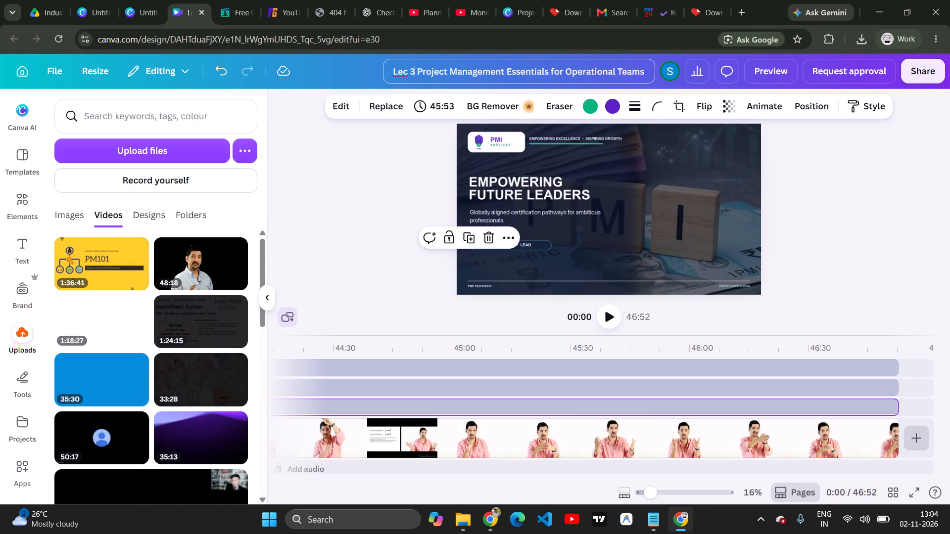
pyautogui.press('BackSpace')
pyautogui.press('1')
# Download the finished design as an MP4 video at 1080p quality.
pyautogui.click(929, 68)
pyautogui.click(722, 338)
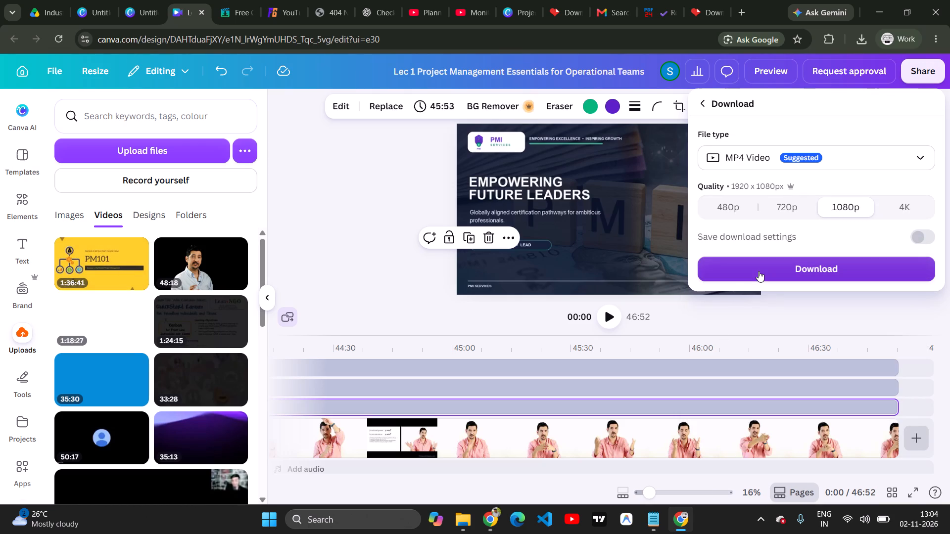
pyautogui.click(759, 271)
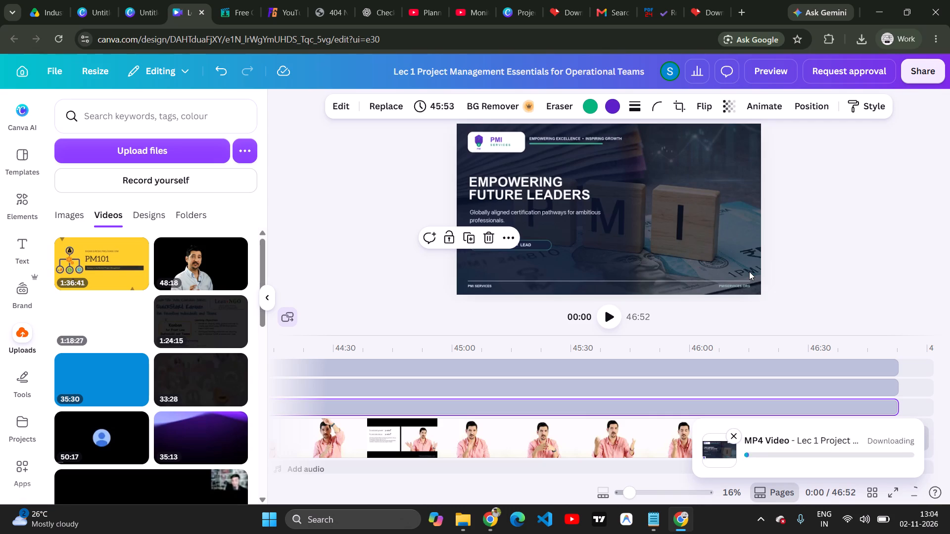
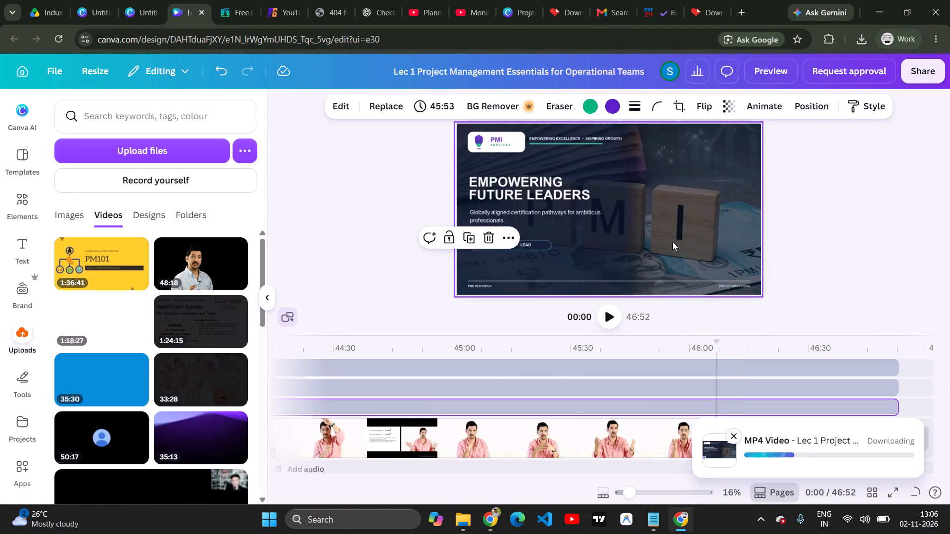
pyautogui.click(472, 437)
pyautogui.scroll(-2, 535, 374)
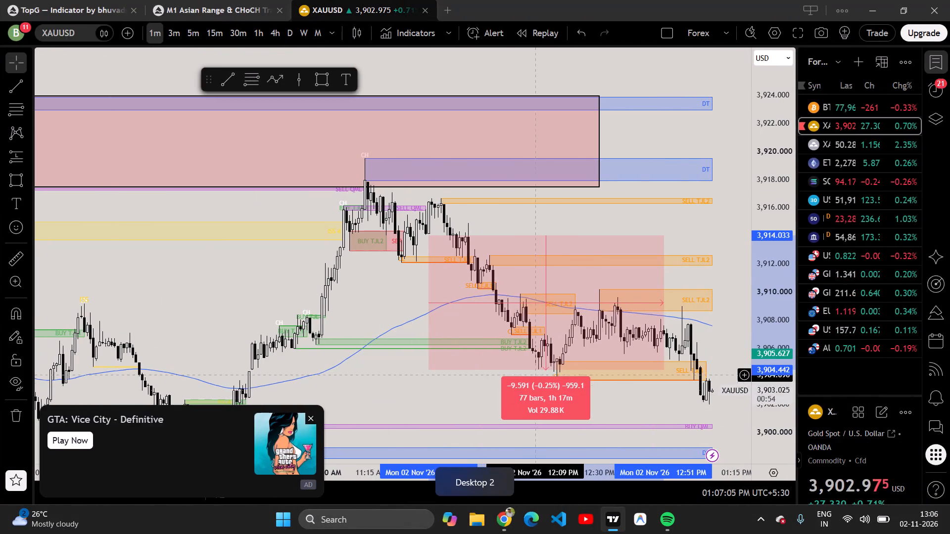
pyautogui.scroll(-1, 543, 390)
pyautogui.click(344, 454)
# Switch to the browser window containing the PMI VL AND SM SHEET spreadsheet.
pyautogui.hotkey('alt', 'Tab')
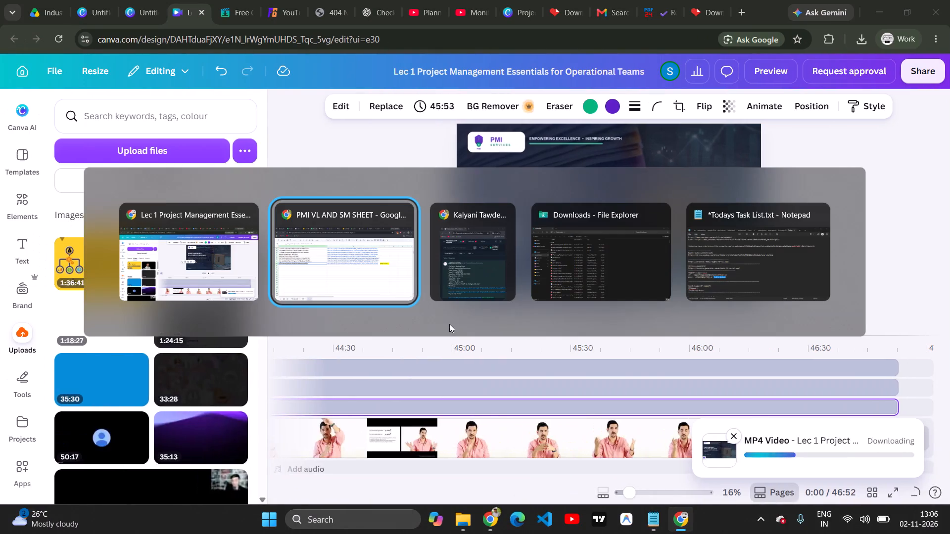
pyautogui.hotkey('alt', 'Tab')
pyautogui.hotkey('alt', 'Tab')
pyautogui.hotkey('alt', 'Tab')
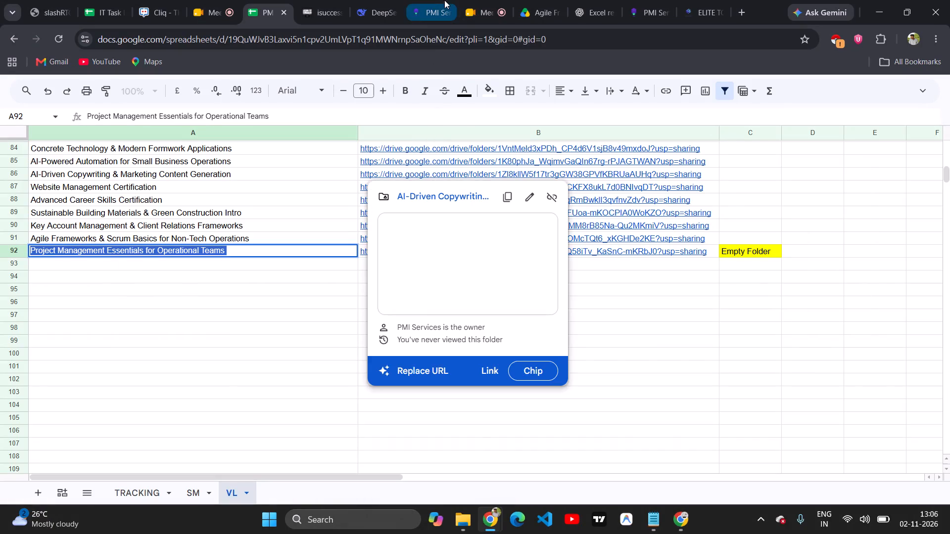
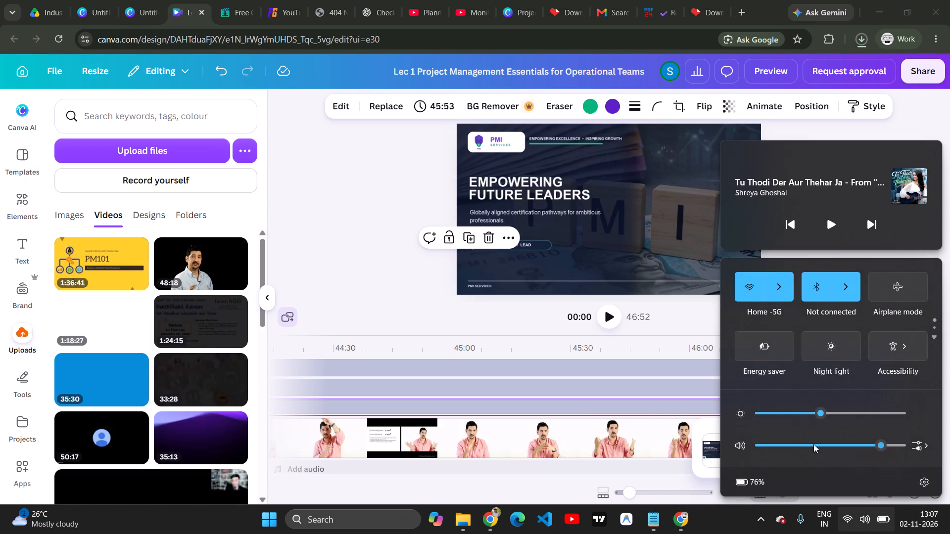
# Turn on Energy saver in the Windows quick settings and dismiss the settings flyout.
pyautogui.click(771, 348)
pyautogui.click(858, 518)
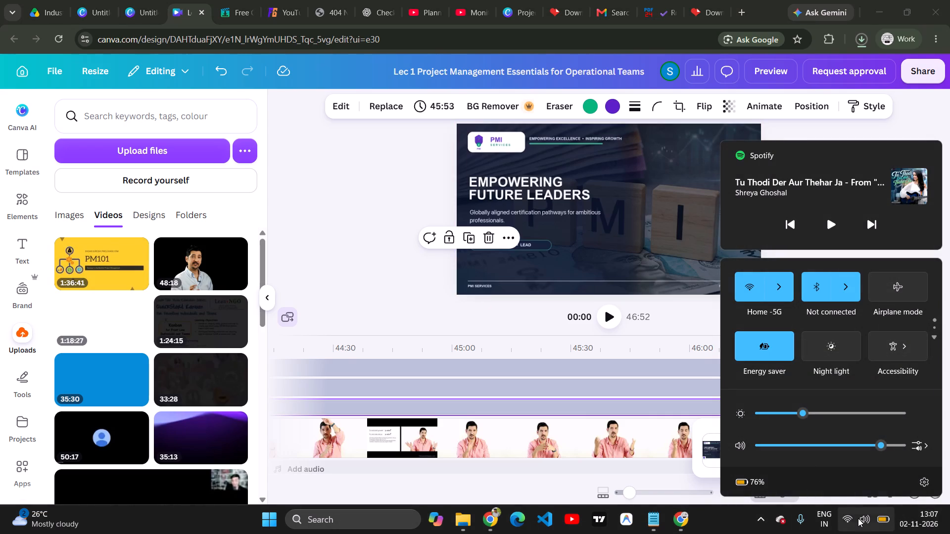
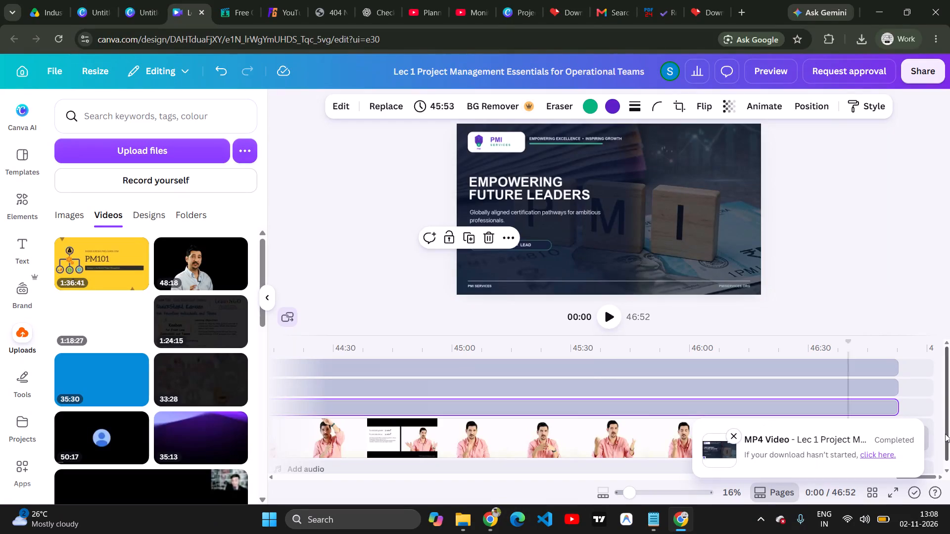
# Check the status of the Lec 1 MP4 video download.
pyautogui.click(857, 277)
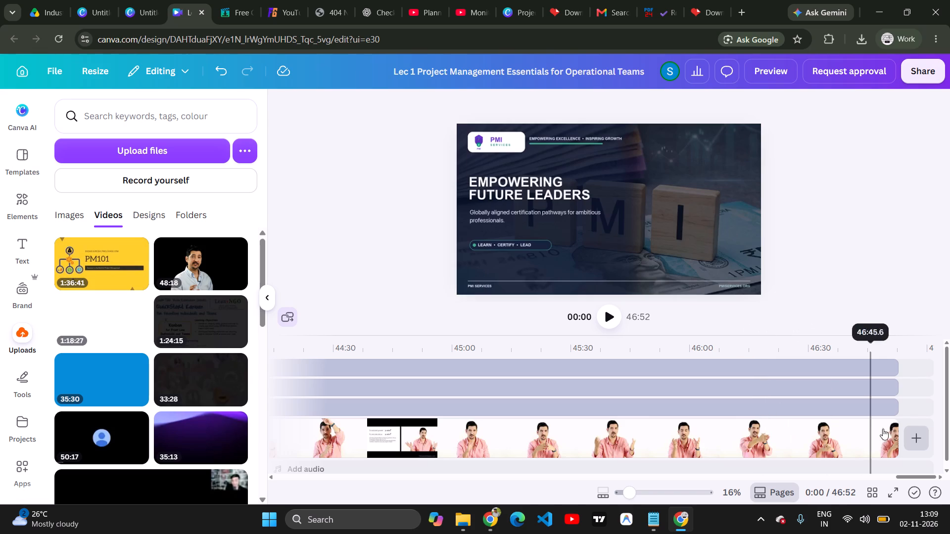
pyautogui.click(914, 499)
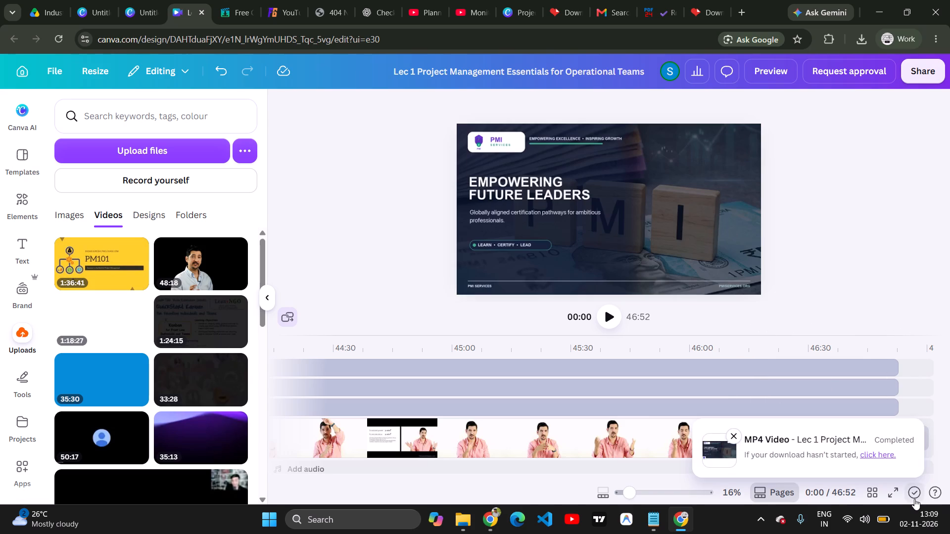
pyautogui.click(914, 499)
# Replace the lecture clip on the timeline with the uploaded 1:36:41 PM101 video.
pyautogui.click(654, 455)
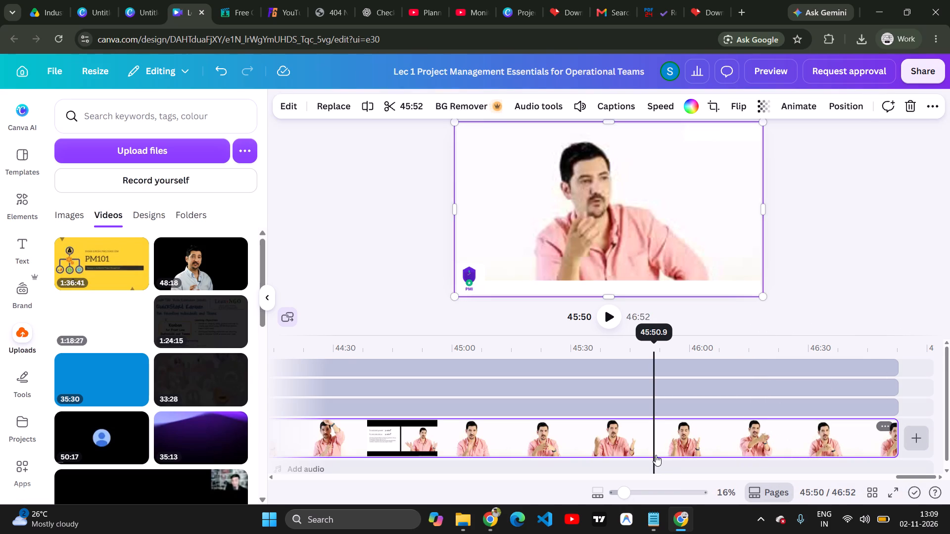
pyautogui.press('Delete')
pyautogui.click(108, 270)
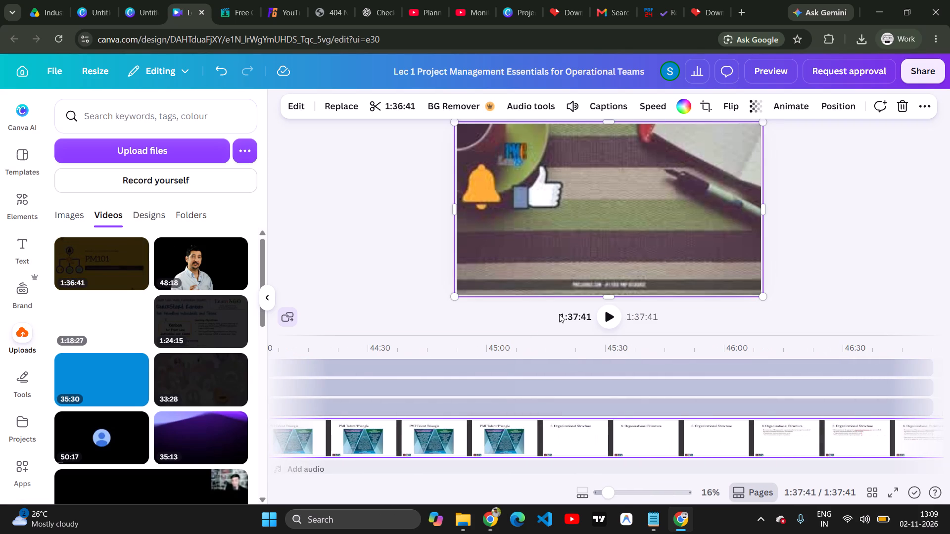
# Split the PM101 clip at 4:02, where the Agenda slide starts, and delete the introductory part before it.
pyautogui.hscroll(14, 617, 432)
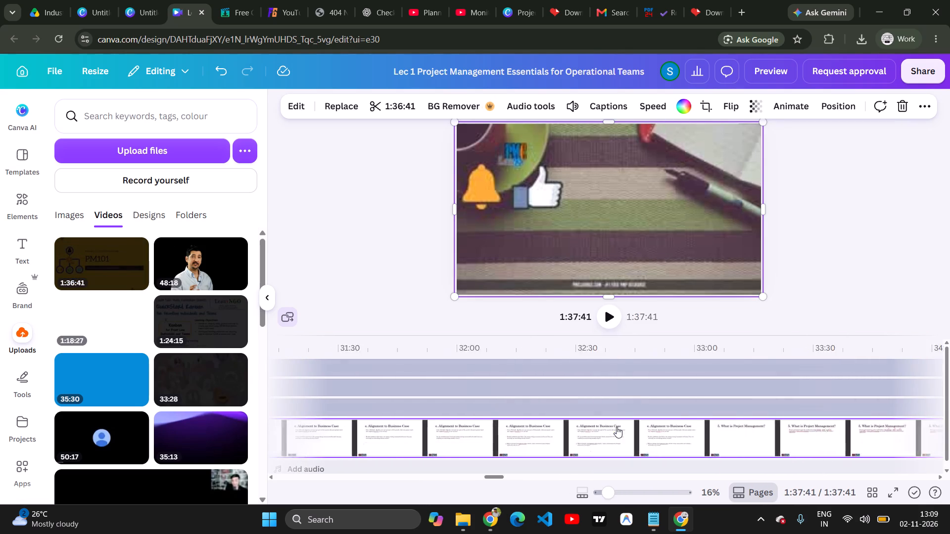
pyautogui.hscroll(17, 617, 426)
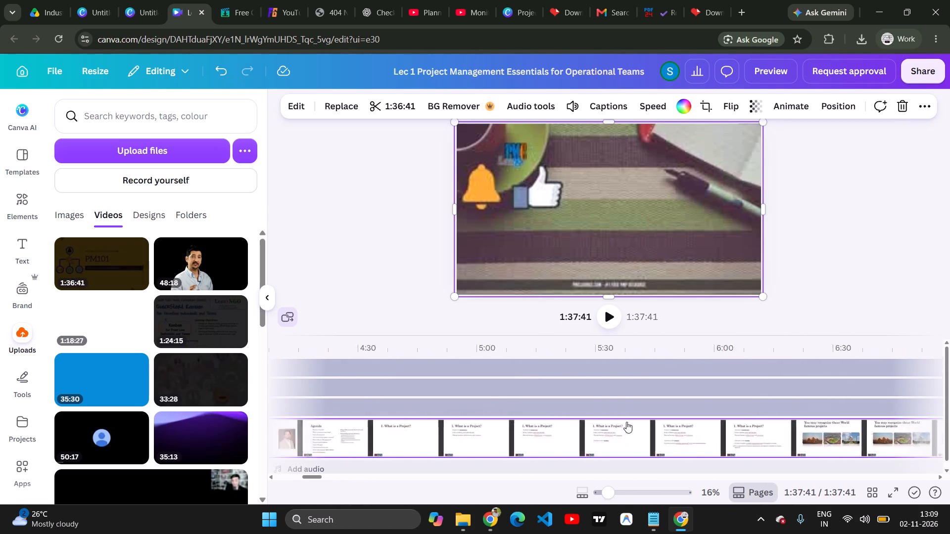
pyautogui.hscroll(7, 626, 422)
pyautogui.click(551, 403)
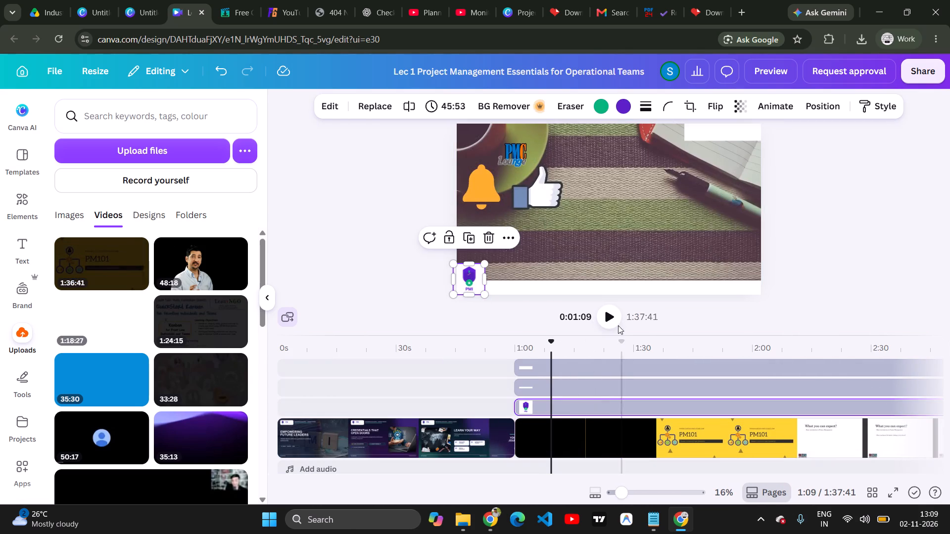
pyautogui.click(615, 321)
pyautogui.moveTo(553, 342); pyautogui.dragTo(617, 342)
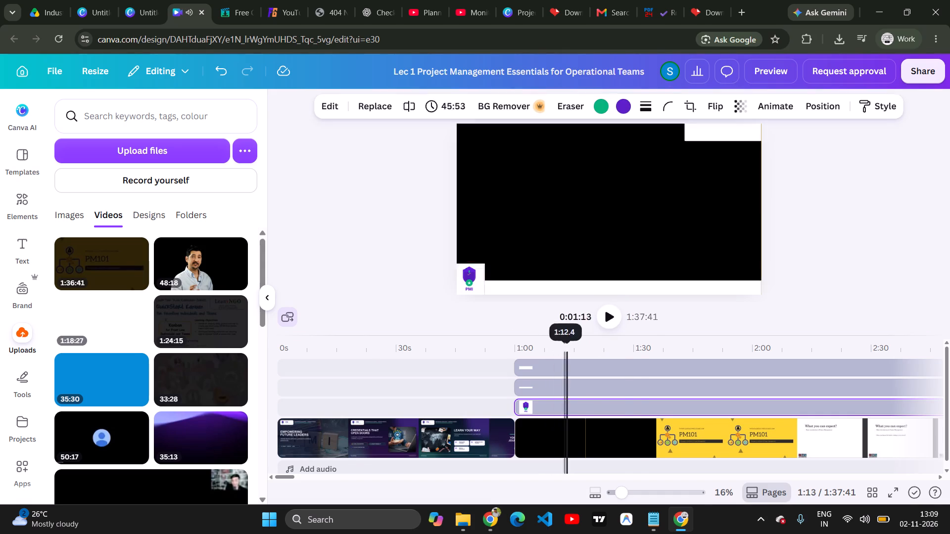
pyautogui.moveTo(617, 342); pyautogui.dragTo(638, 342)
pyautogui.moveTo(638, 342); pyautogui.dragTo(724, 339)
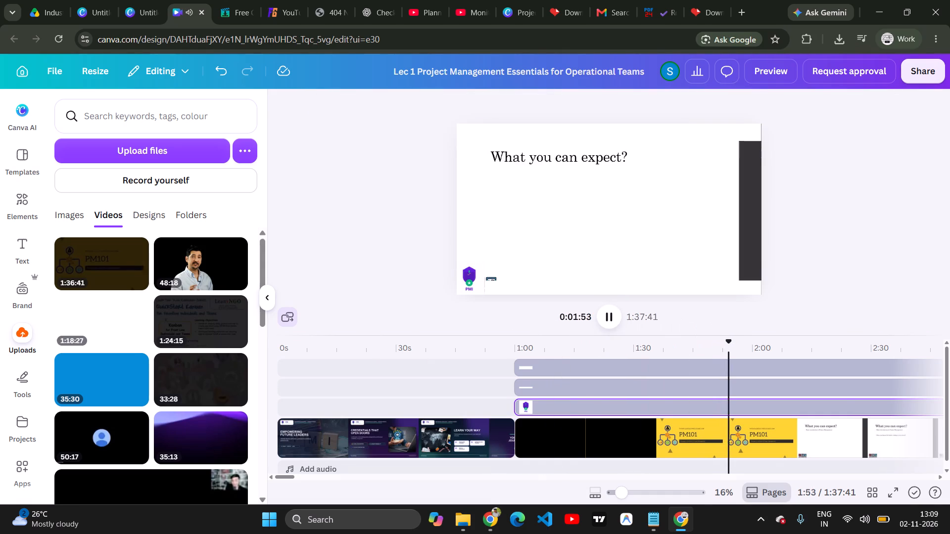
pyautogui.moveTo(732, 342); pyautogui.dragTo(917, 347)
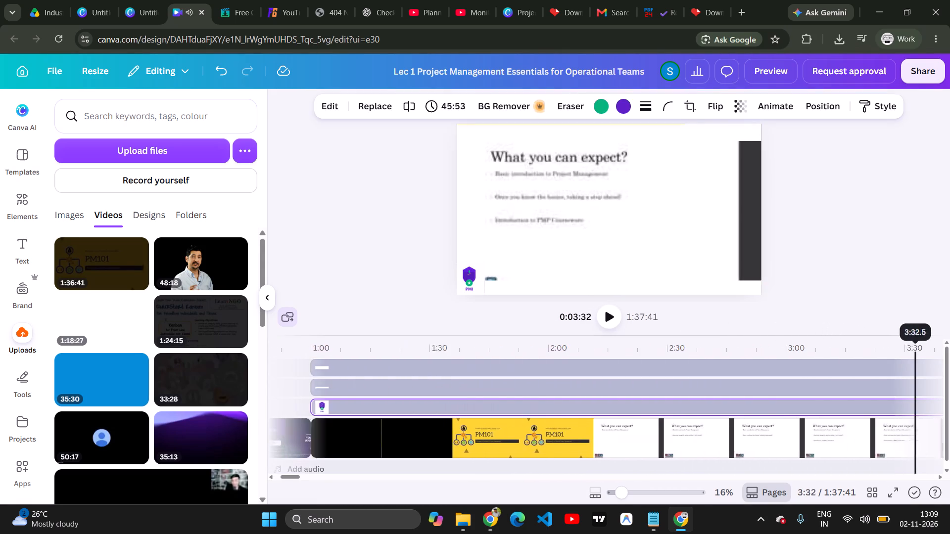
pyautogui.moveTo(917, 347); pyautogui.dragTo(888, 358)
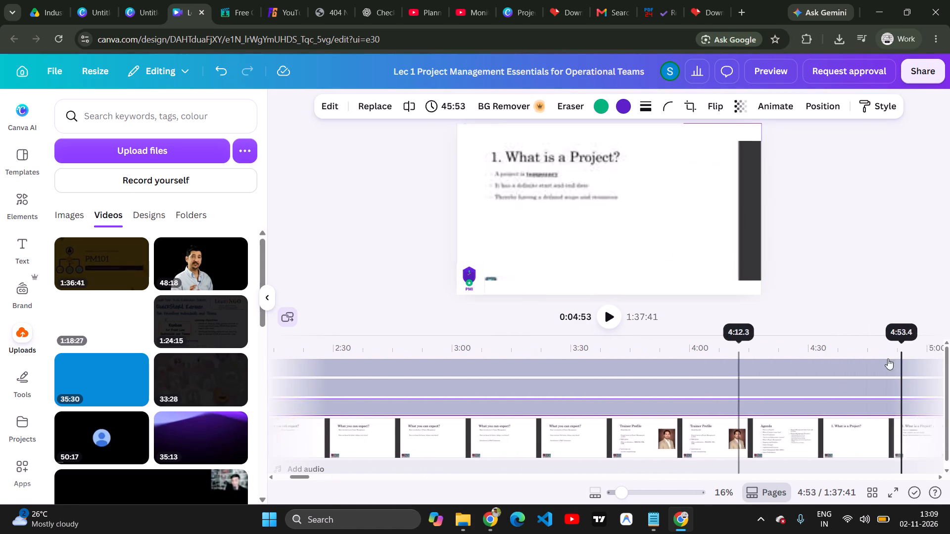
pyautogui.moveTo(888, 358); pyautogui.dragTo(592, 349)
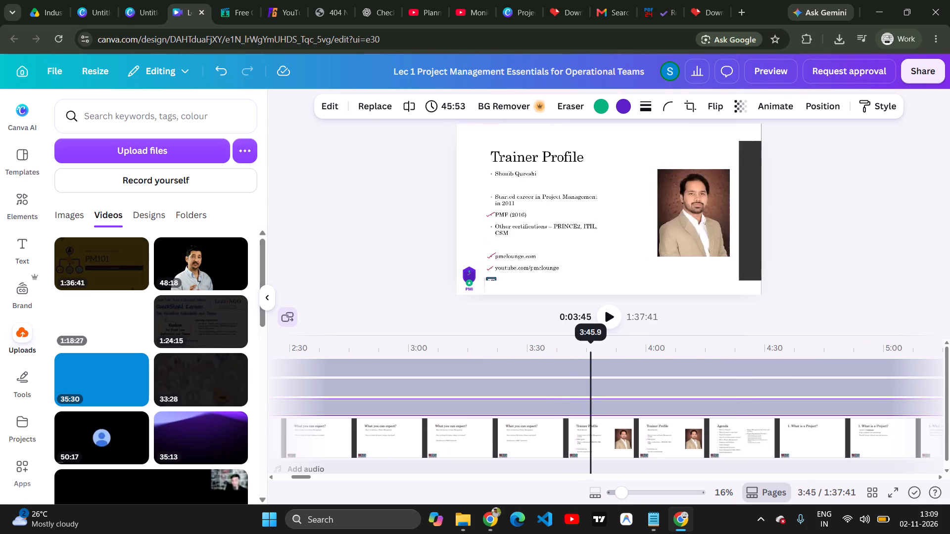
pyautogui.moveTo(592, 349); pyautogui.dragTo(677, 347)
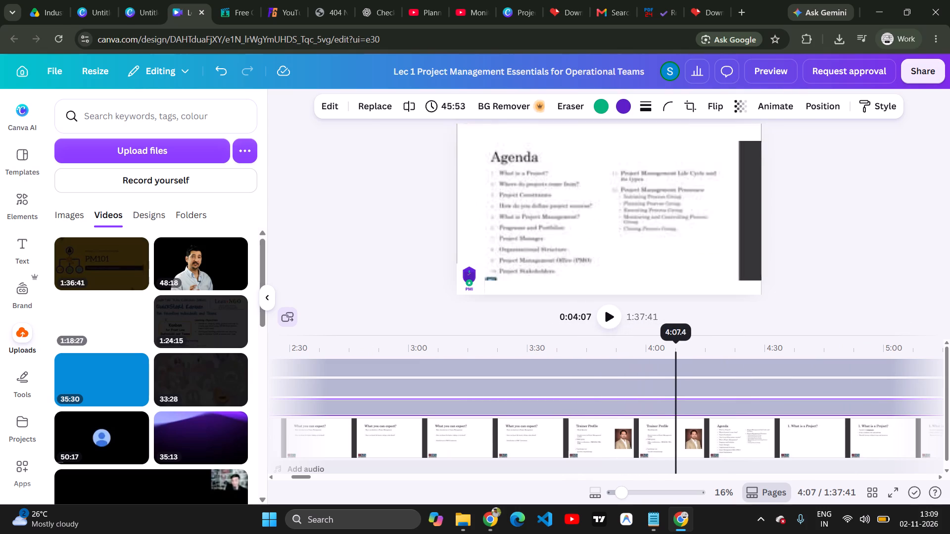
pyautogui.moveTo(677, 347); pyautogui.dragTo(679, 347)
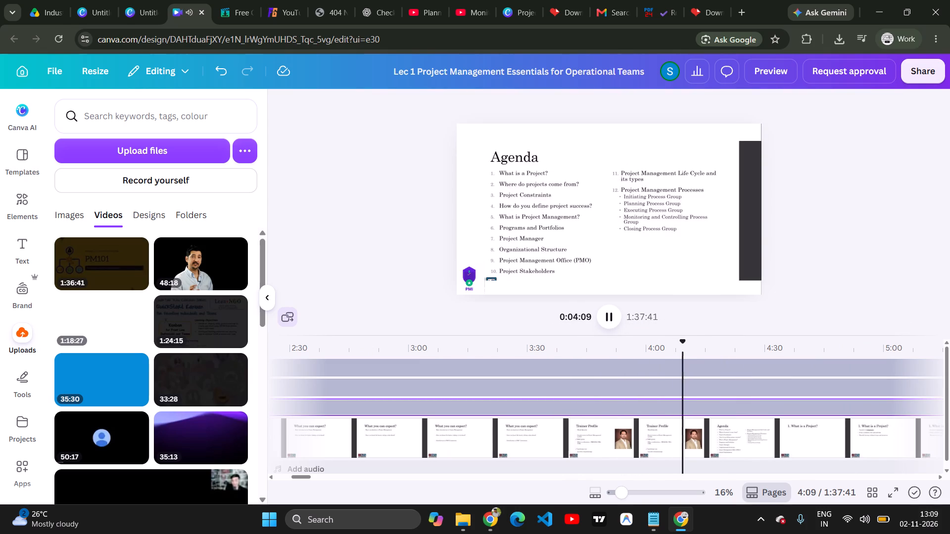
pyautogui.moveTo(682, 342); pyautogui.dragTo(651, 342)
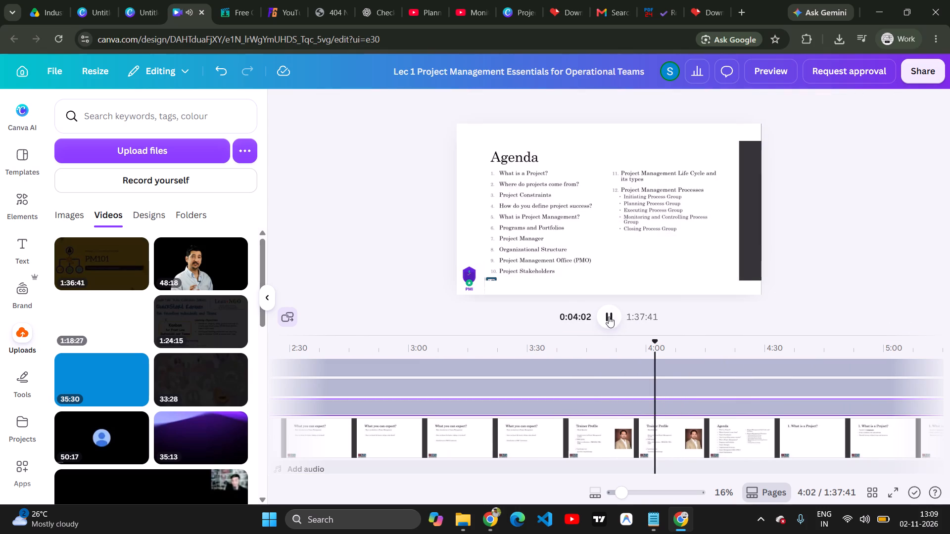
pyautogui.click(608, 316)
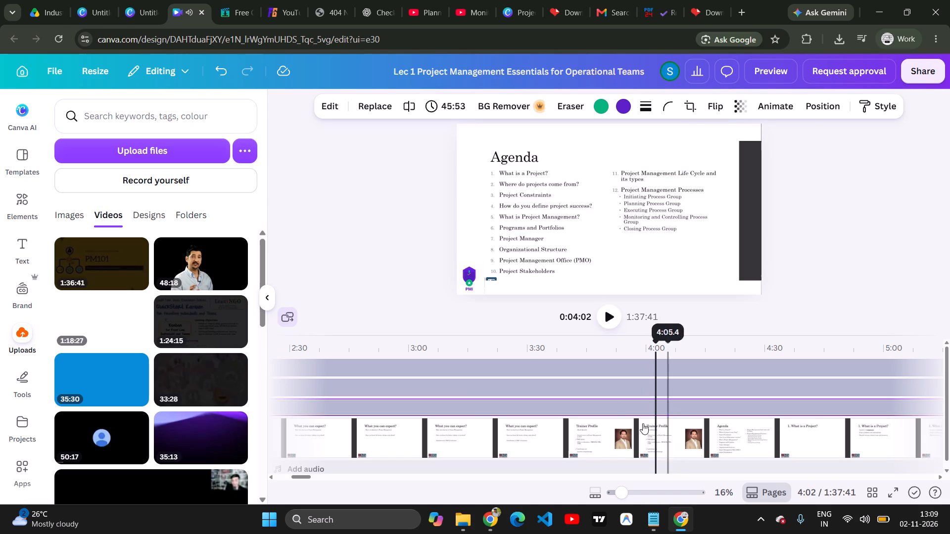
pyautogui.rightClick(616, 431)
pyautogui.click(678, 314)
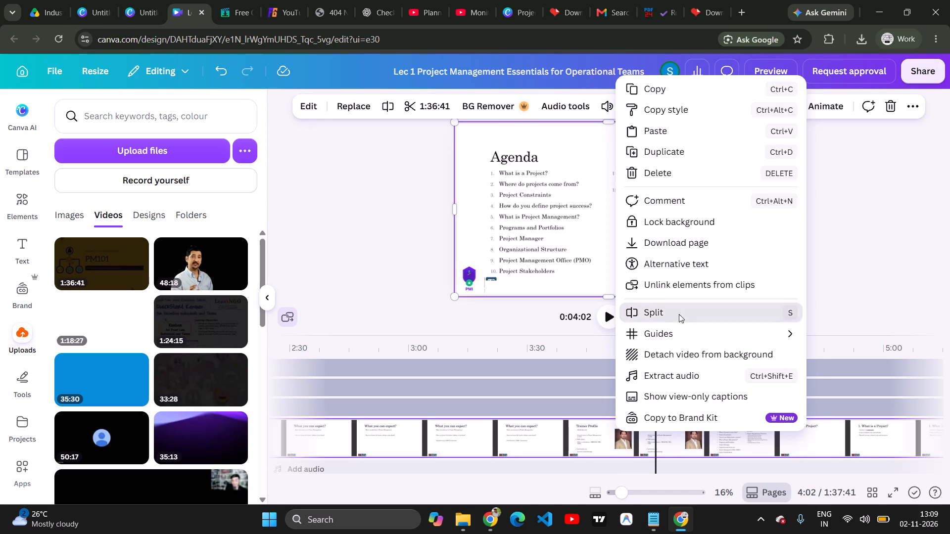
pyautogui.click(575, 435)
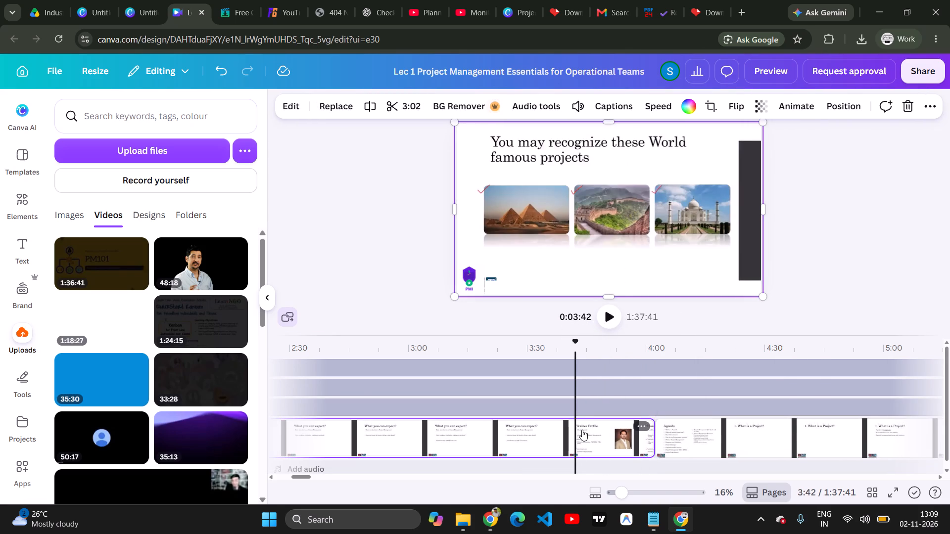
pyautogui.press('Delete')
# At 14:01 in the video, lower the top edge of the white strip covering the bottom of the frame slightly.
pyautogui.click(523, 345)
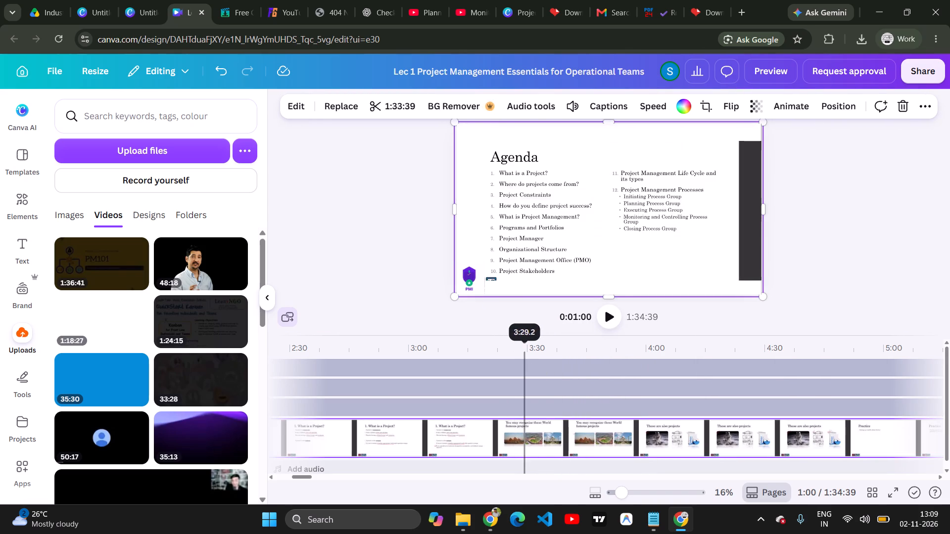
pyautogui.moveTo(523, 345); pyautogui.dragTo(689, 342)
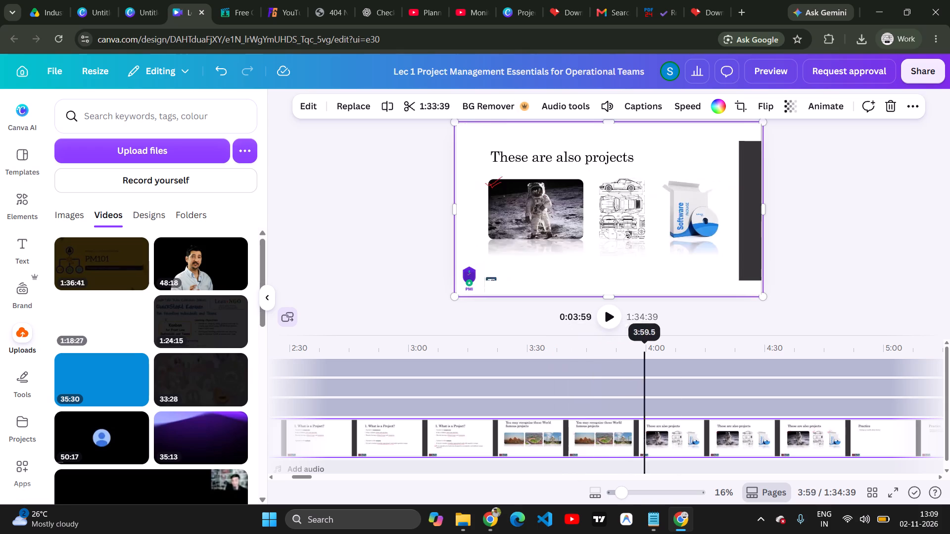
pyautogui.moveTo(689, 342); pyautogui.dragTo(893, 345)
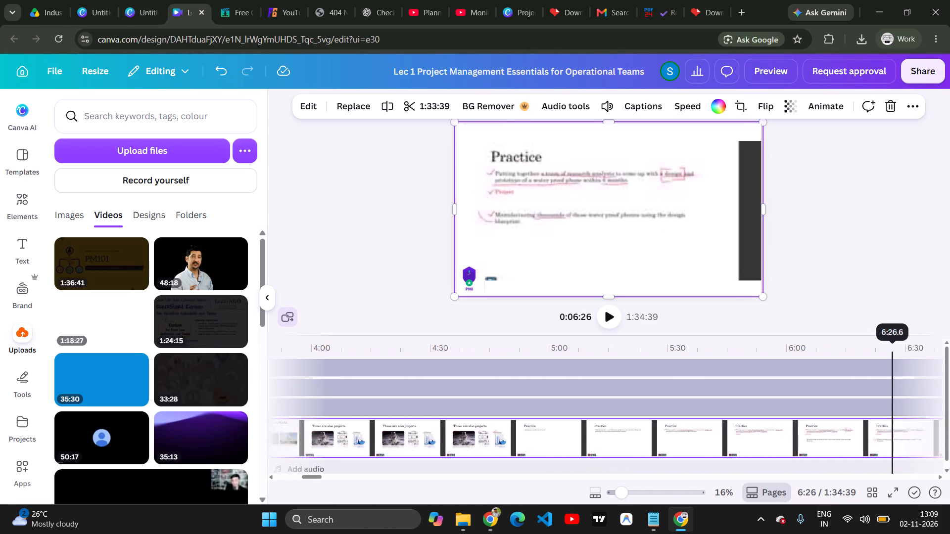
pyautogui.moveTo(893, 345); pyautogui.dragTo(897, 343)
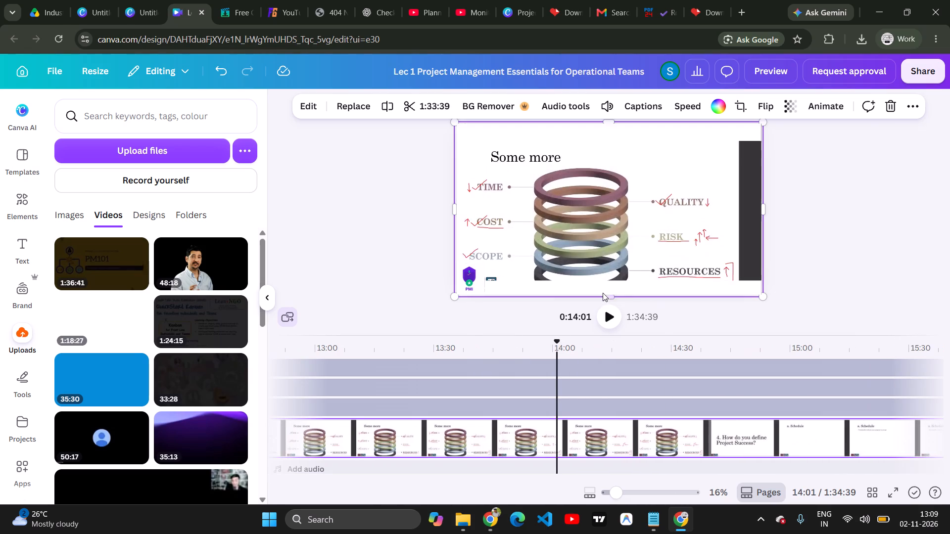
pyautogui.click(604, 291)
pyautogui.click(612, 287)
pyautogui.click(624, 280)
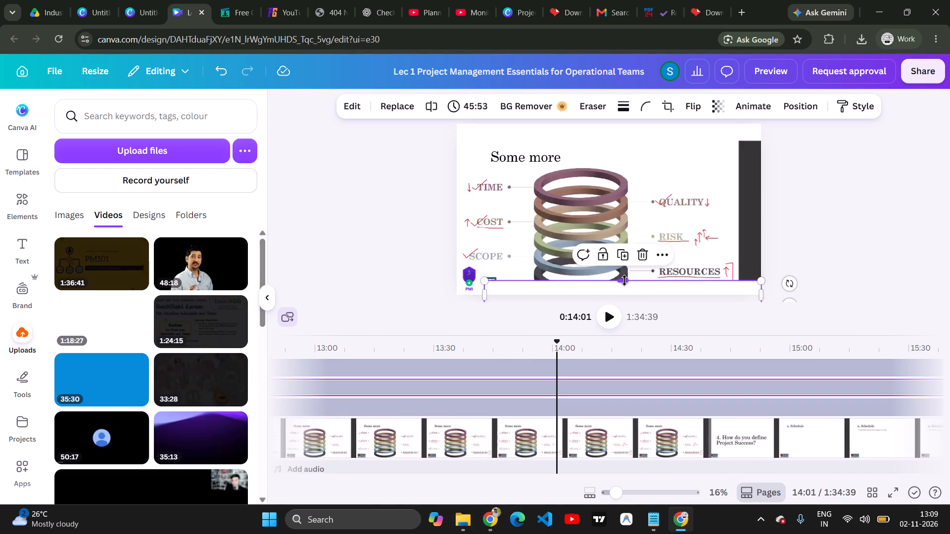
pyautogui.moveTo(624, 281); pyautogui.dragTo(623, 287)
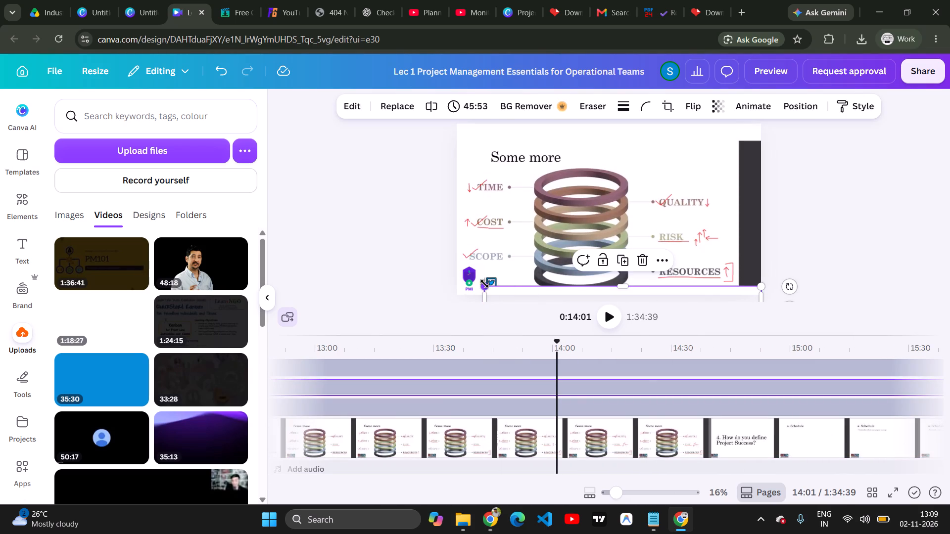
# Move the PMI logo in the frame's lower-left corner slightly to the right and down.
pyautogui.click(483, 284)
pyautogui.click(479, 278)
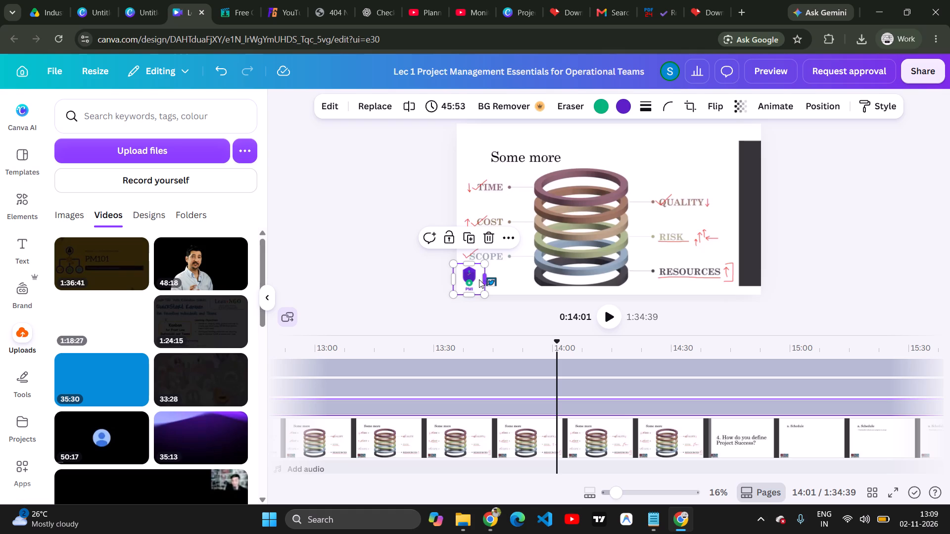
pyautogui.moveTo(475, 279); pyautogui.dragTo(484, 285)
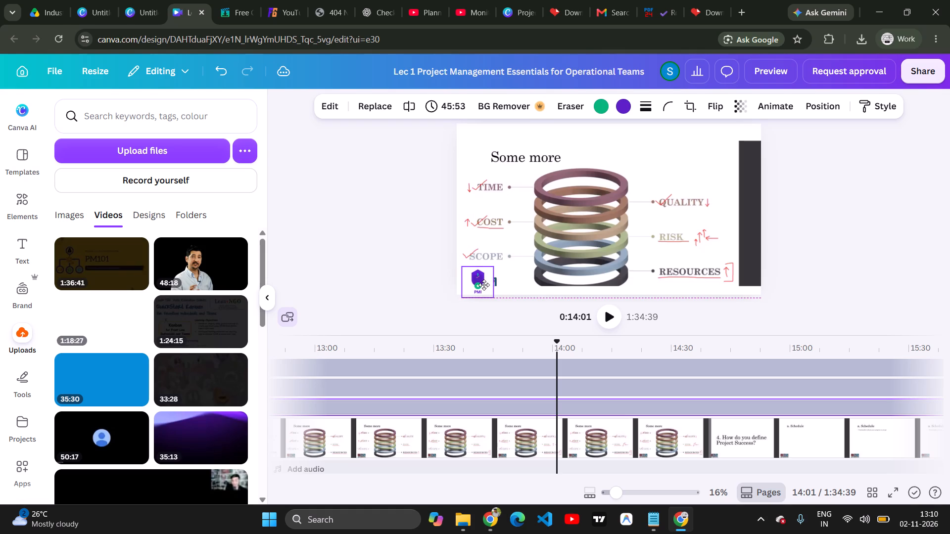
pyautogui.moveTo(484, 285); pyautogui.dragTo(483, 285)
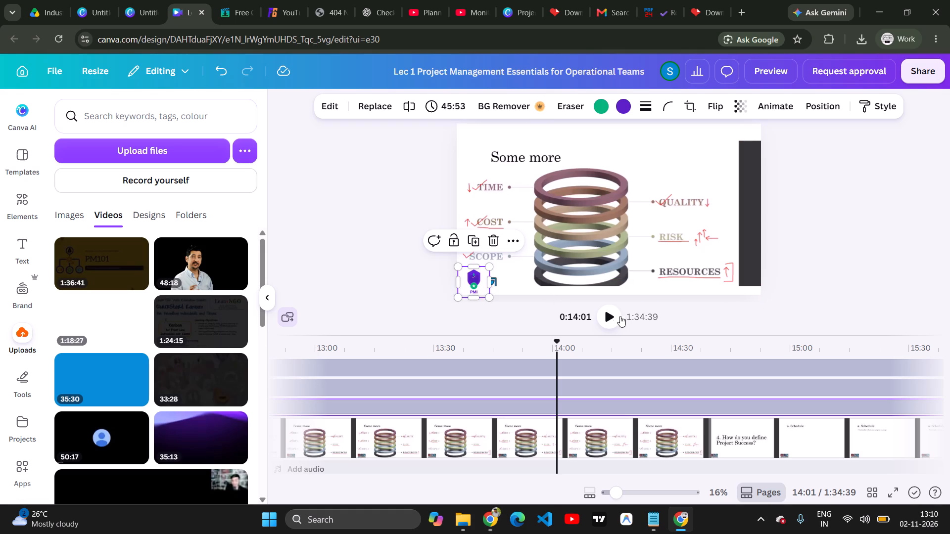
# Split the PM101 clip at 36:26, just before the "Clear PMP in 50 days!" promo appears.
pyautogui.moveTo(557, 342); pyautogui.dragTo(798, 344)
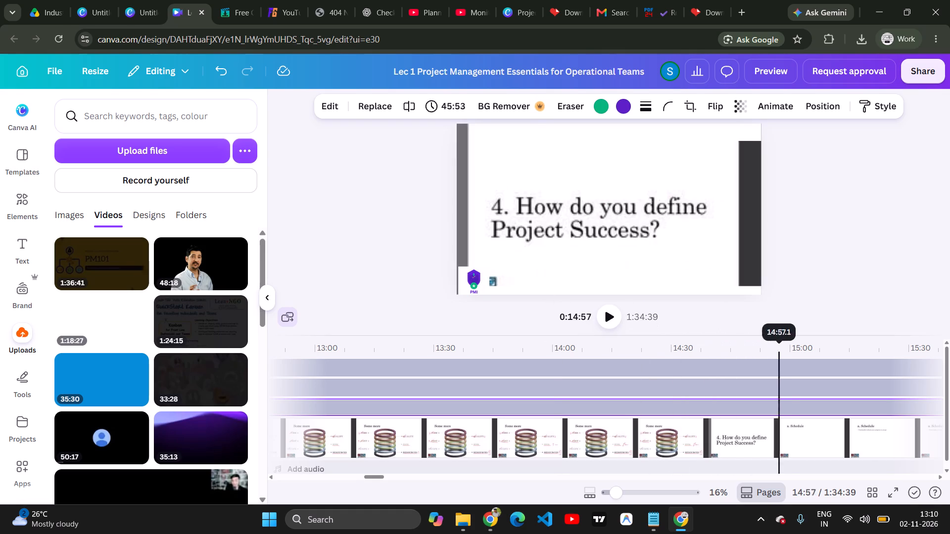
pyautogui.moveTo(798, 344); pyautogui.dragTo(916, 346)
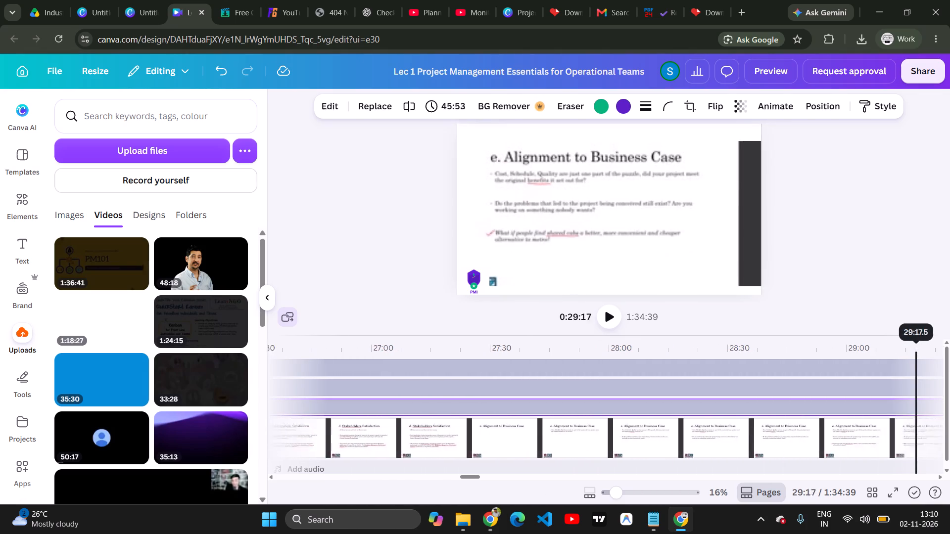
pyautogui.moveTo(916, 346); pyautogui.dragTo(931, 346)
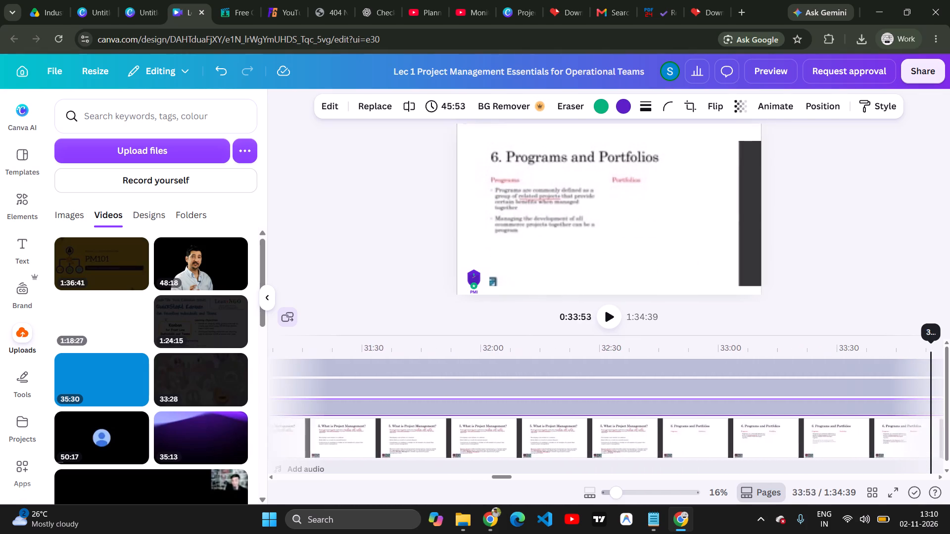
pyautogui.moveTo(931, 346); pyautogui.dragTo(603, 357)
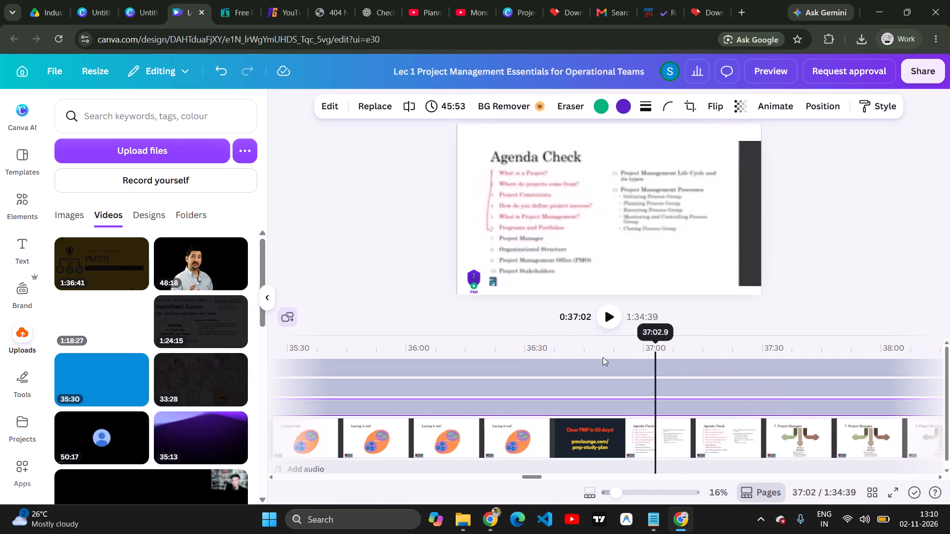
pyautogui.moveTo(603, 357); pyautogui.dragTo(591, 360)
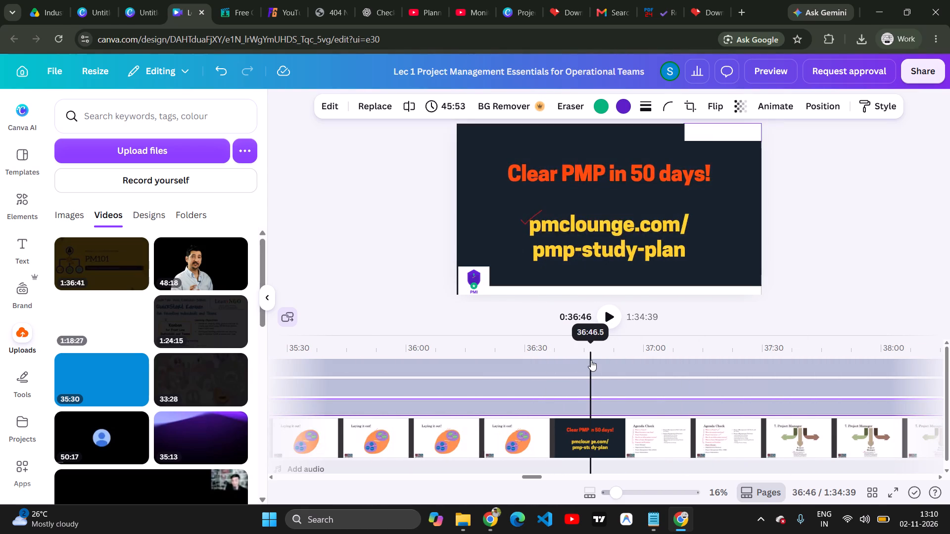
pyautogui.moveTo(591, 360); pyautogui.dragTo(528, 369)
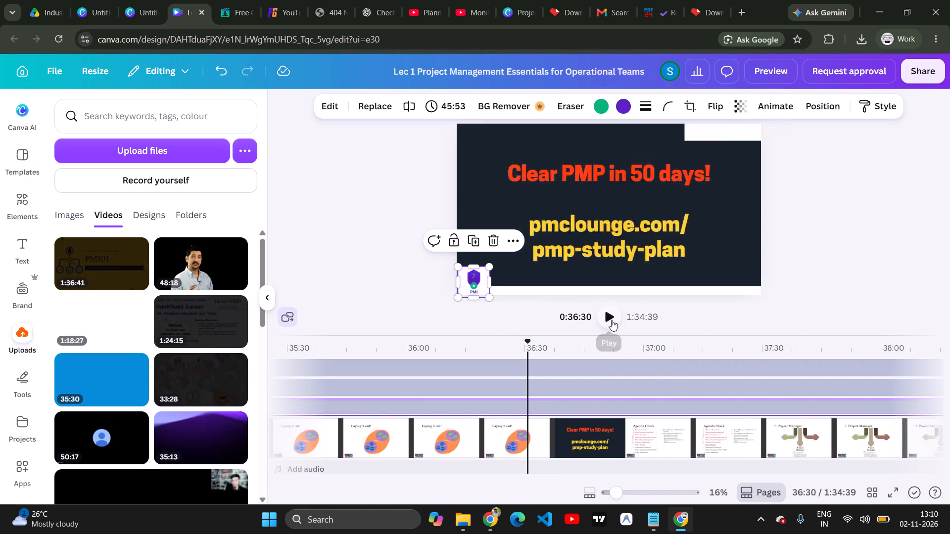
pyautogui.click(612, 319)
pyautogui.moveTo(531, 342); pyautogui.dragTo(478, 345)
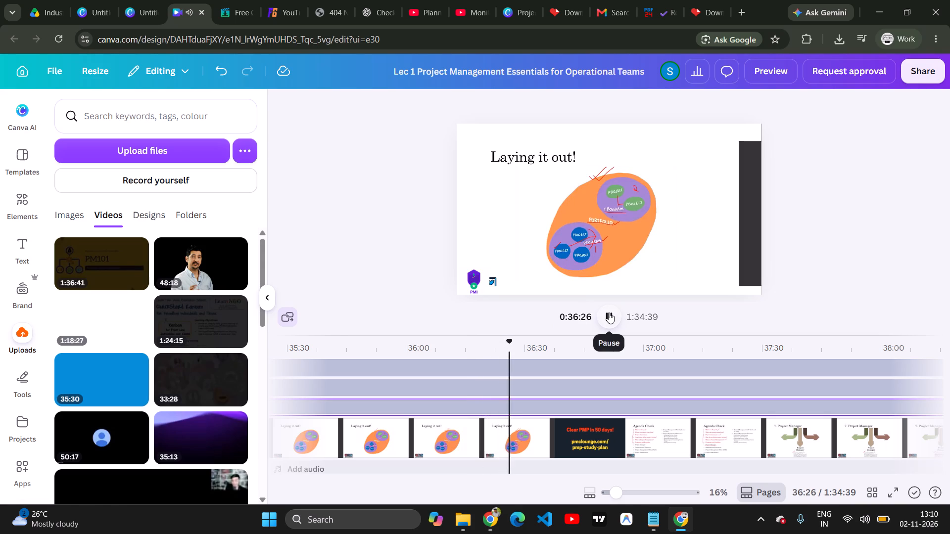
pyautogui.click(609, 312)
pyautogui.rightClick(484, 431)
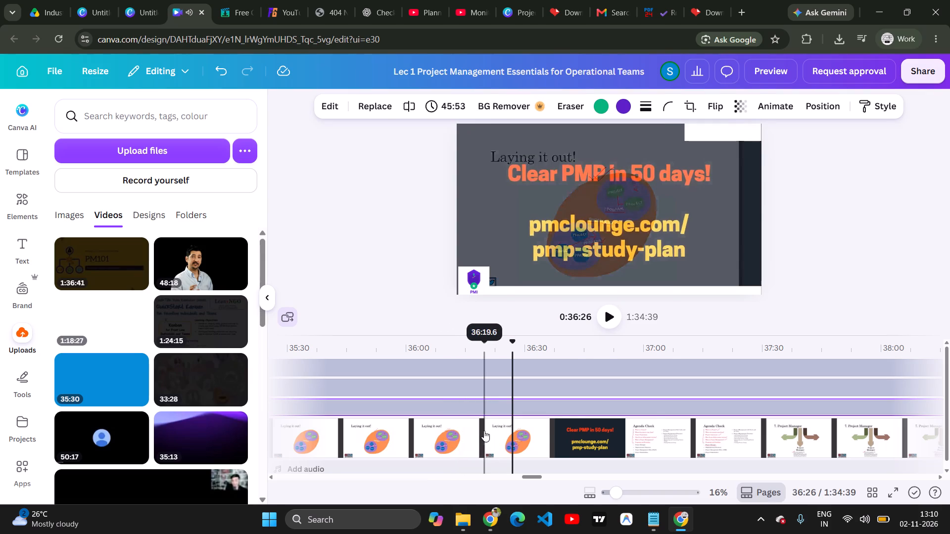
pyautogui.click(546, 299)
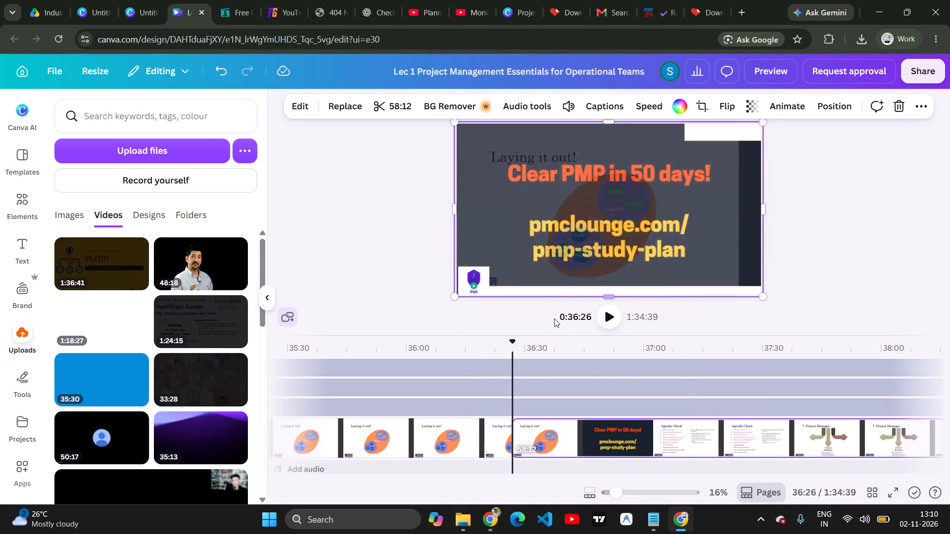
# Split the clip again at 36:49, where the Agenda Check slide starts, and delete the promo segment between the two cuts.
pyautogui.click(612, 320)
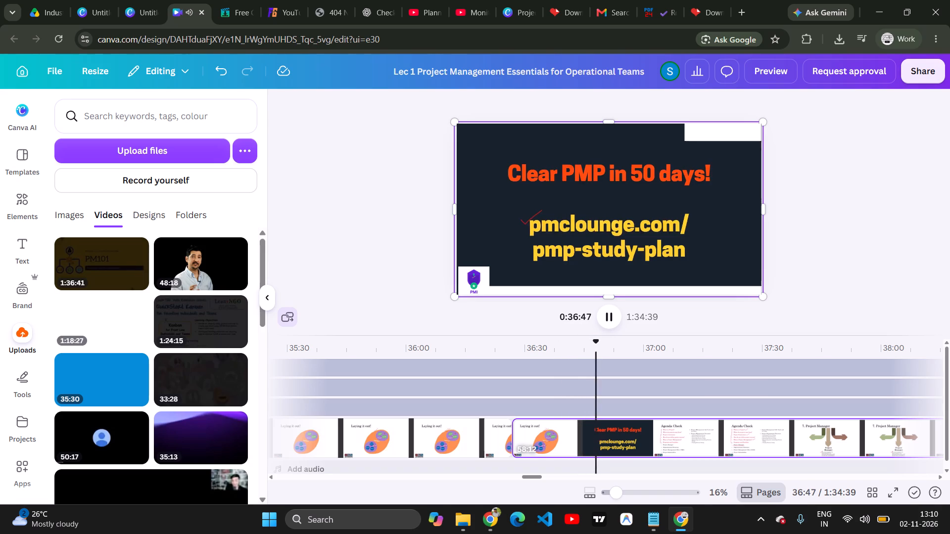
pyautogui.click(613, 315)
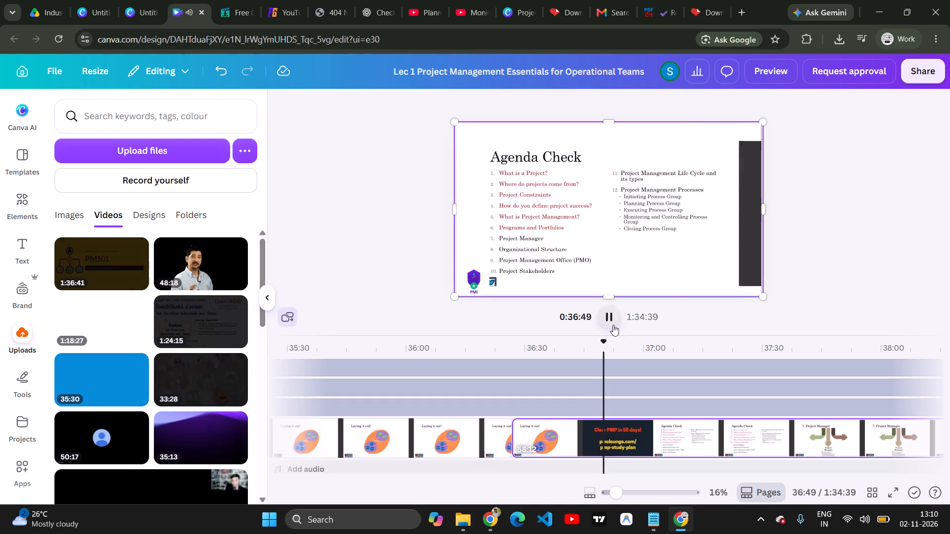
pyautogui.rightClick(603, 436)
pyautogui.click(652, 293)
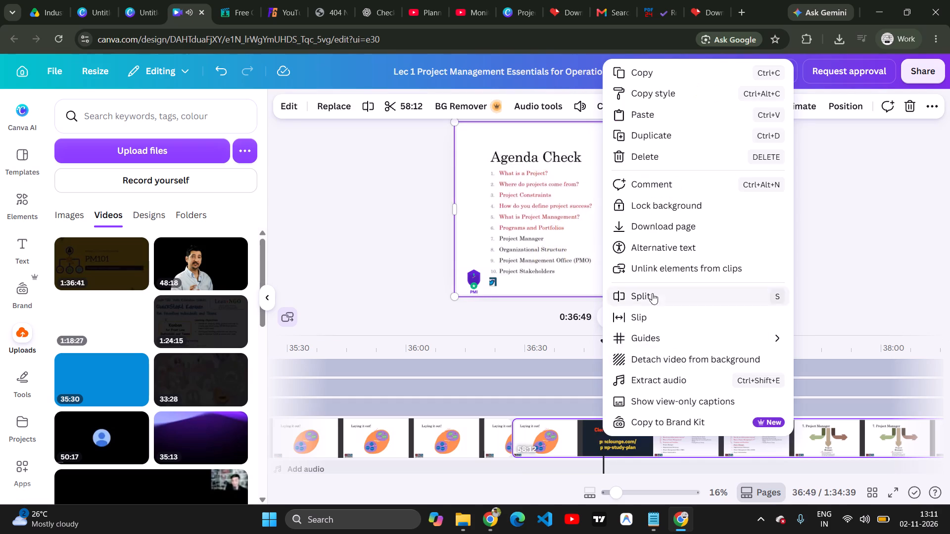
pyautogui.click(585, 438)
pyautogui.press('Delete')
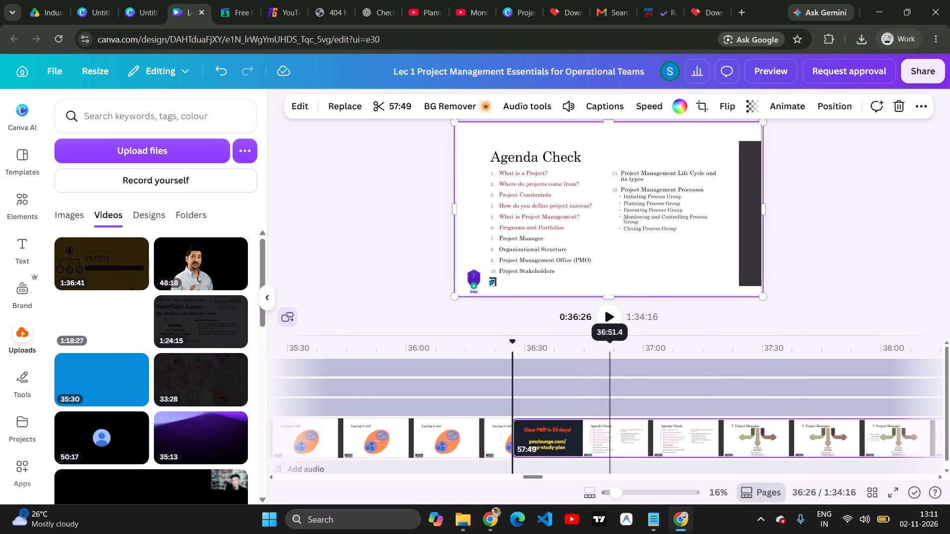
# Check playback after the 36:26 cut and scan the following slides of the recording for further promo sections.
pyautogui.click(612, 313)
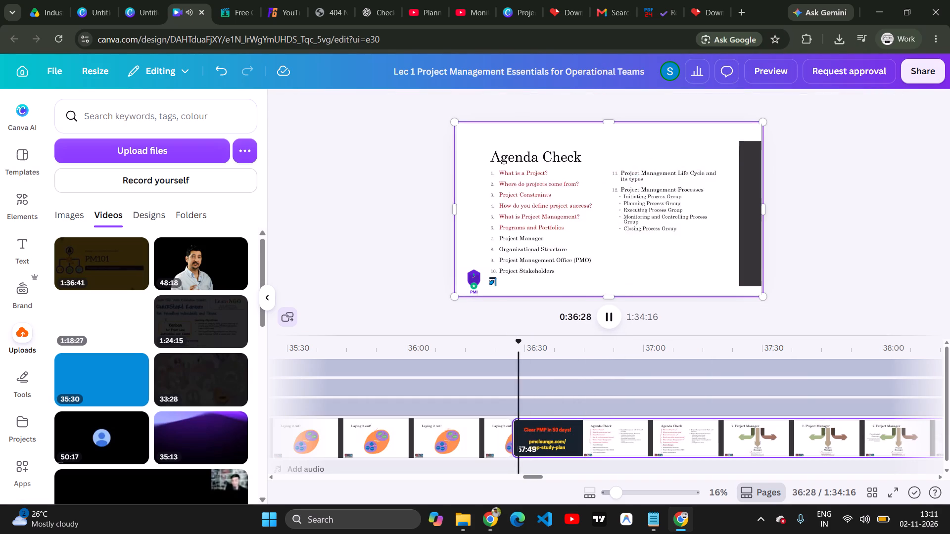
pyautogui.moveTo(518, 344); pyautogui.dragTo(601, 347)
pyautogui.moveTo(601, 347); pyautogui.dragTo(611, 347)
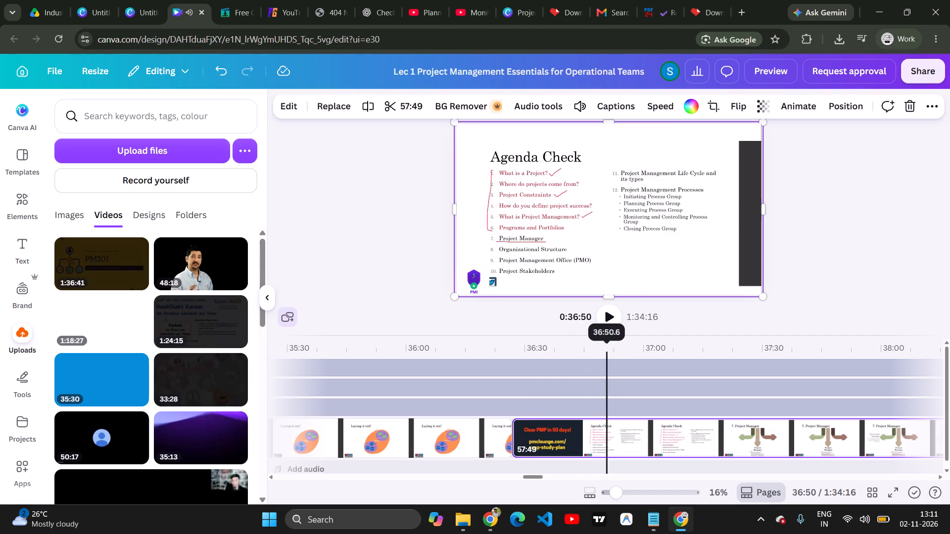
pyautogui.moveTo(611, 347); pyautogui.dragTo(819, 367)
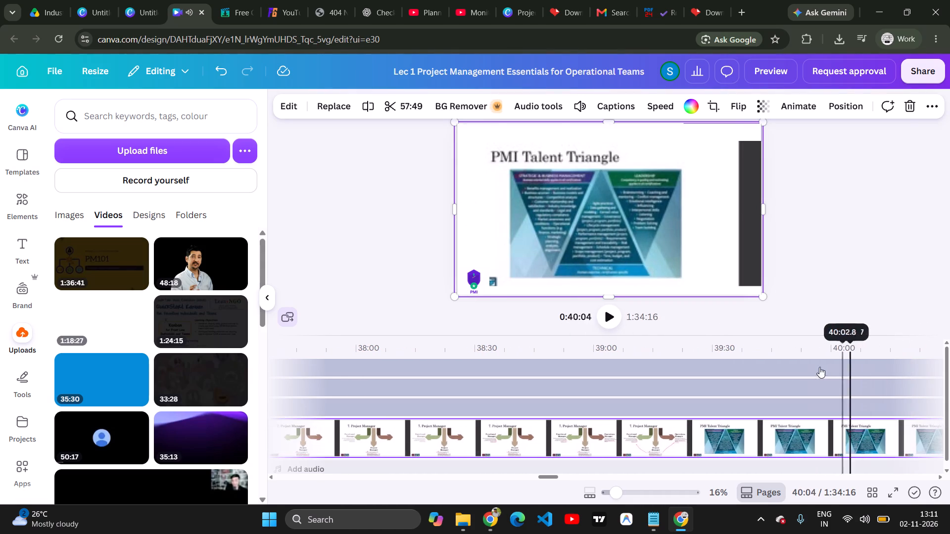
pyautogui.moveTo(819, 367); pyautogui.dragTo(703, 373)
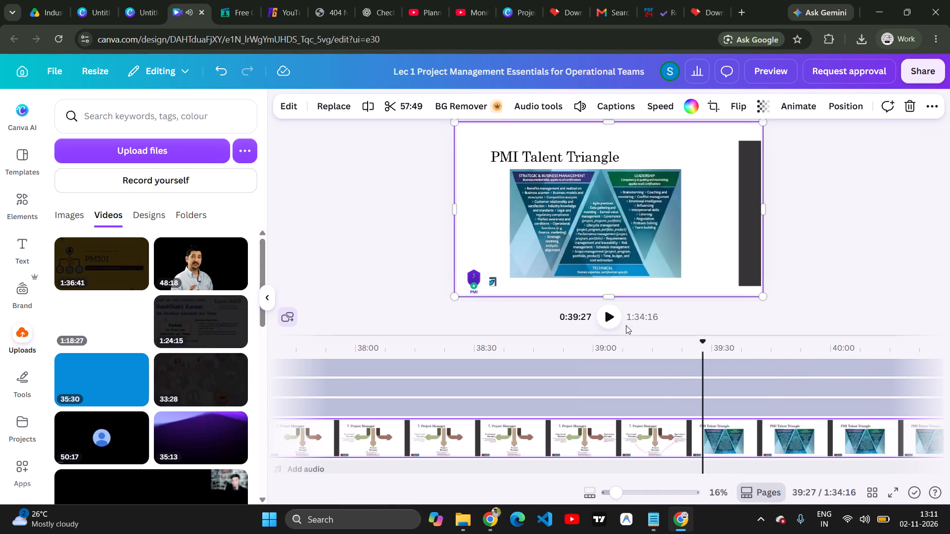
pyautogui.click(609, 317)
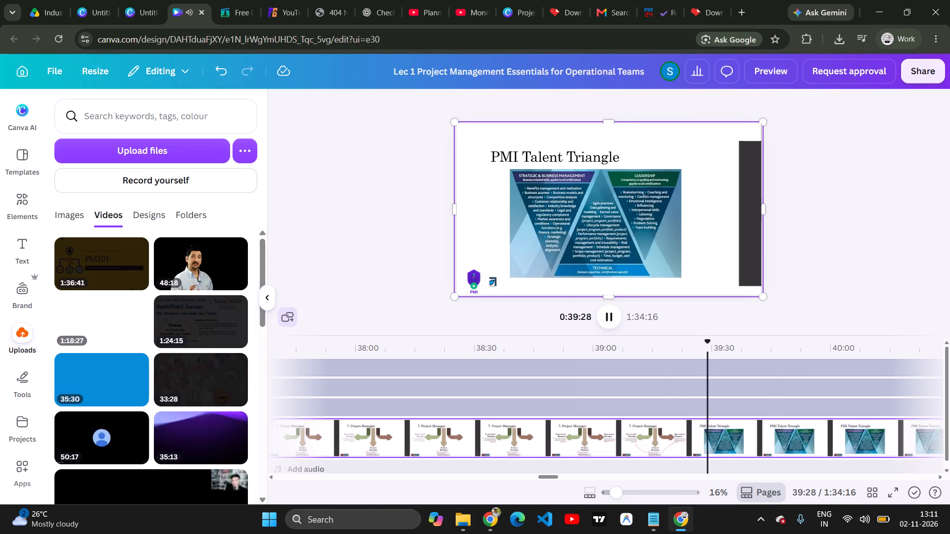
pyautogui.moveTo(708, 342); pyautogui.dragTo(835, 351)
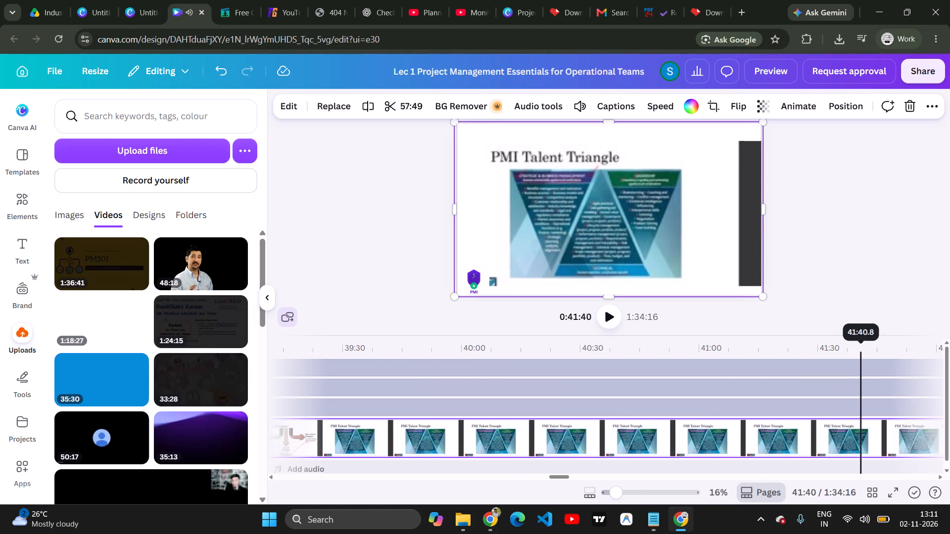
pyautogui.moveTo(835, 351); pyautogui.dragTo(921, 345)
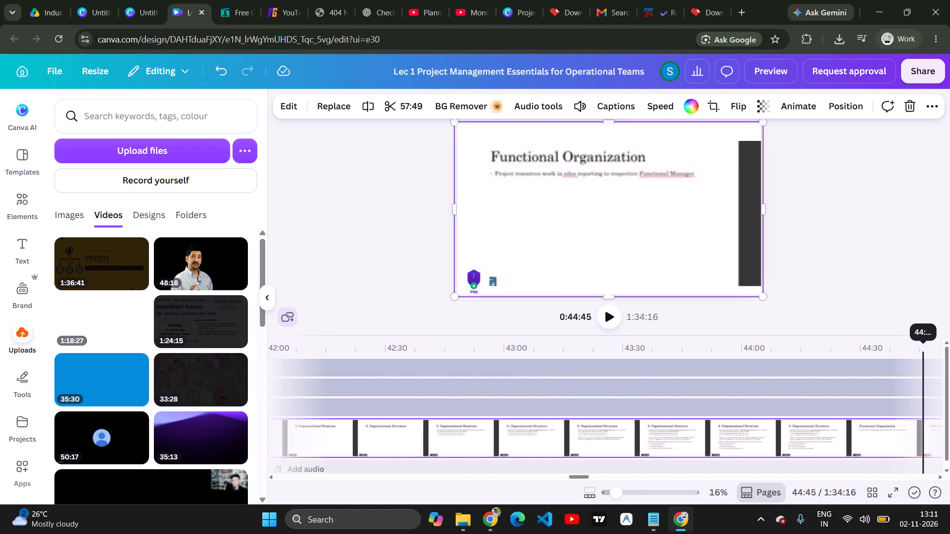
pyautogui.moveTo(921, 345); pyautogui.dragTo(924, 333)
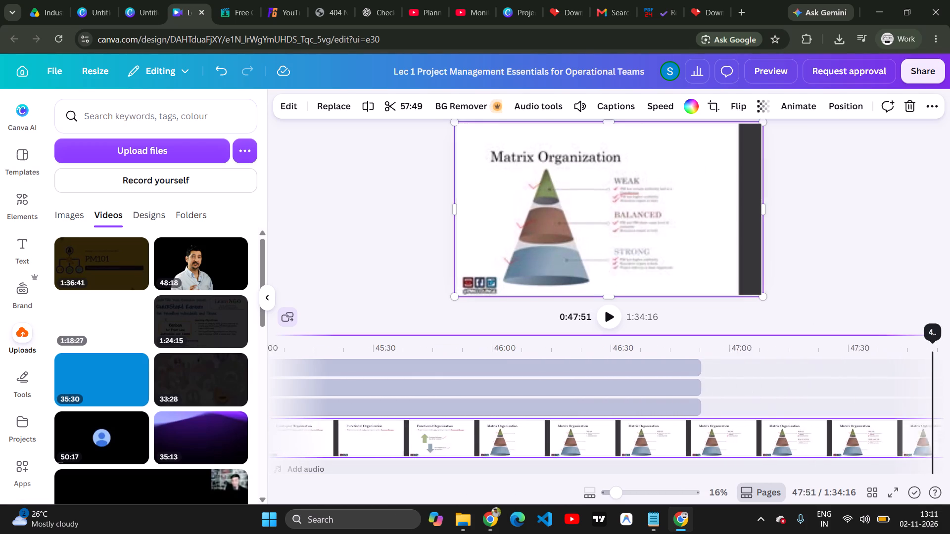
pyautogui.moveTo(924, 333); pyautogui.dragTo(912, 338)
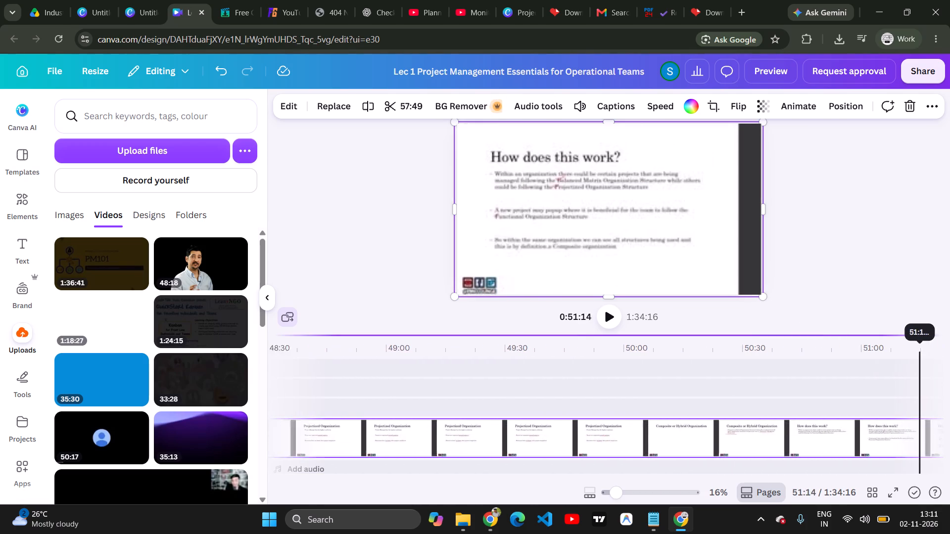
pyautogui.moveTo(912, 338); pyautogui.dragTo(900, 338)
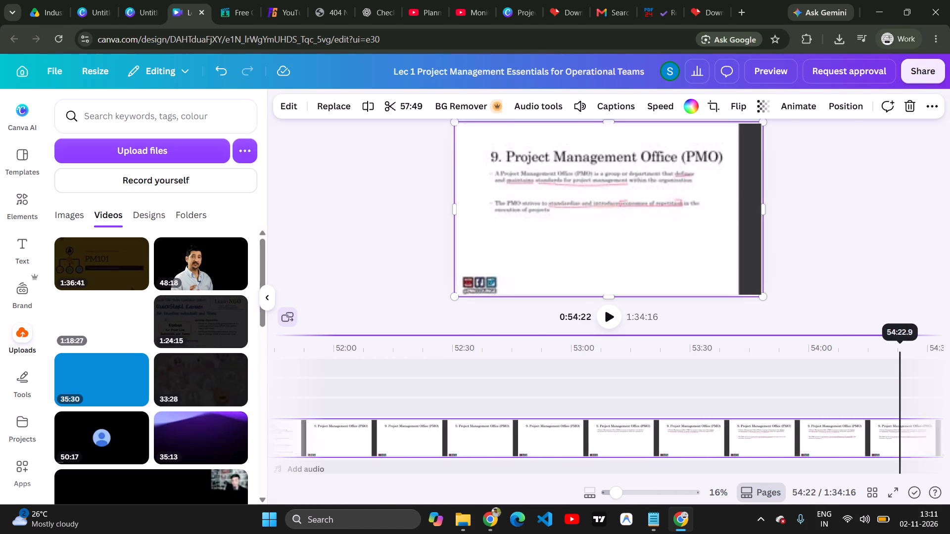
pyautogui.moveTo(900, 338); pyautogui.dragTo(906, 337)
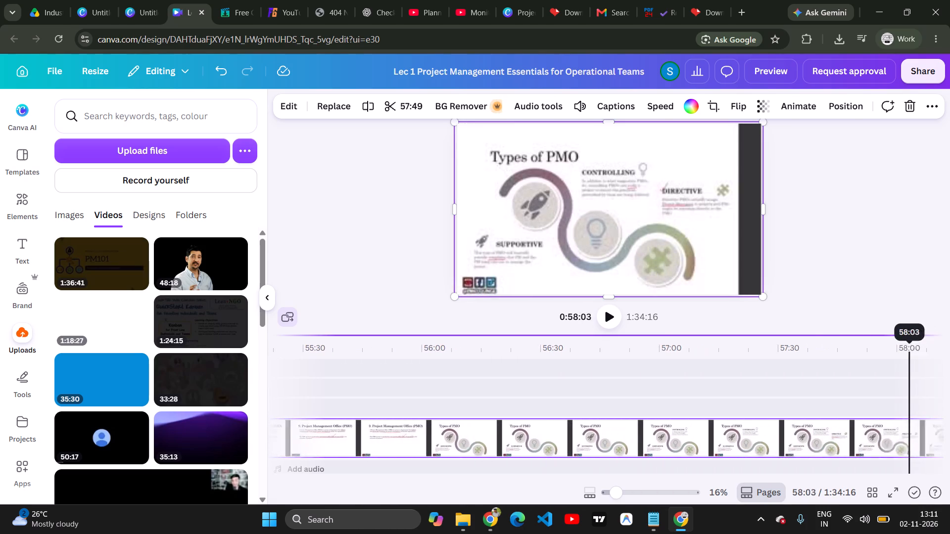
pyautogui.moveTo(906, 337); pyautogui.dragTo(736, 338)
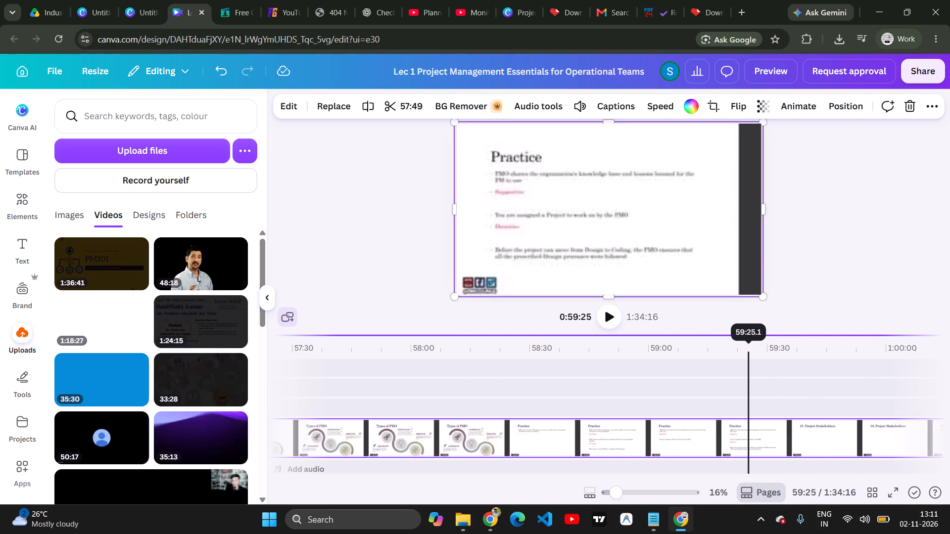
pyautogui.moveTo(736, 338); pyautogui.dragTo(949, 338)
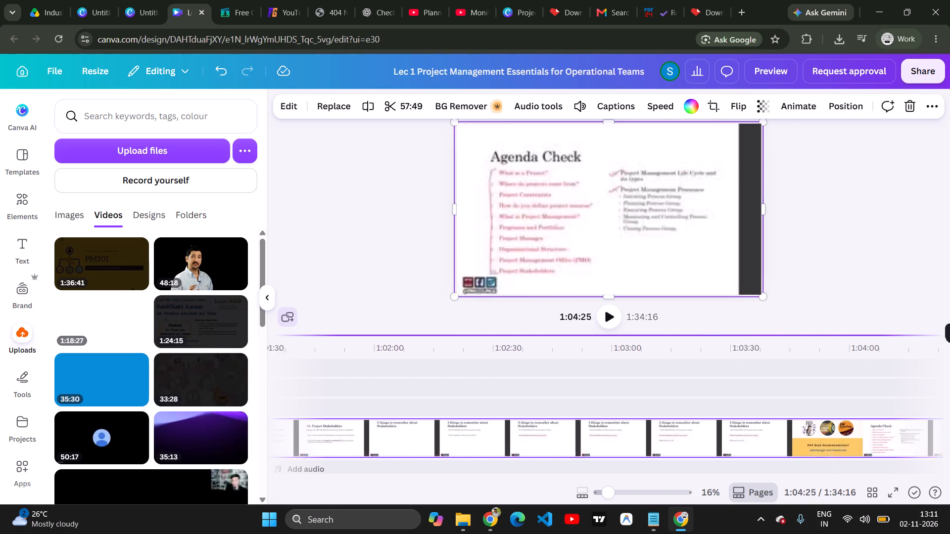
# Split the clip at 1:03:33, on the stakeholders slide just before the "PMP Book Recommendations?" promo.
pyautogui.moveTo(949, 338); pyautogui.dragTo(533, 332)
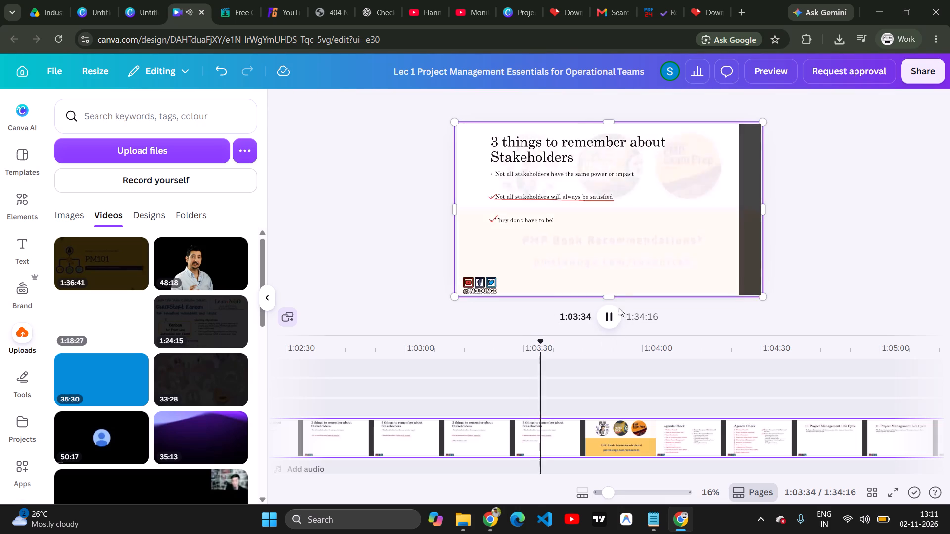
pyautogui.click(608, 313)
pyautogui.moveTo(547, 342); pyautogui.dragTo(541, 345)
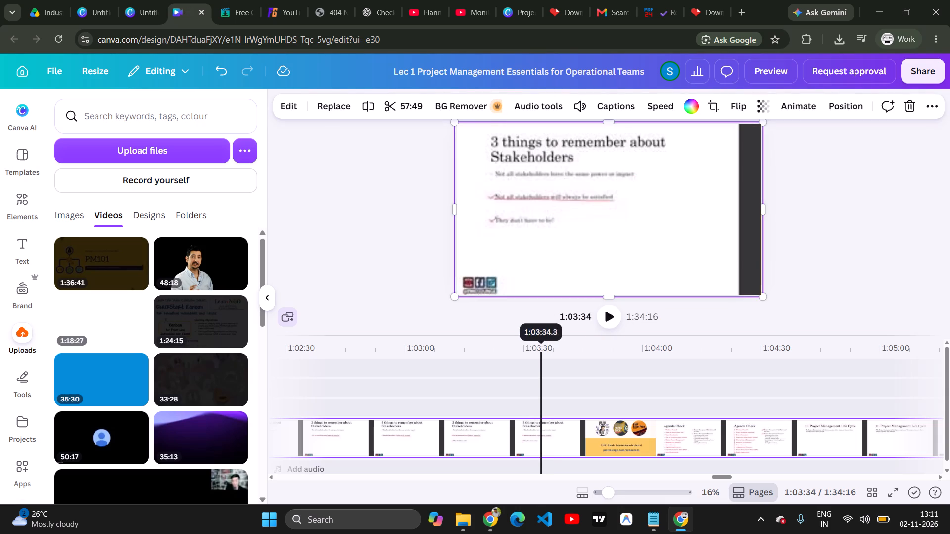
pyautogui.moveTo(541, 345); pyautogui.dragTo(541, 346)
pyautogui.rightClick(570, 442)
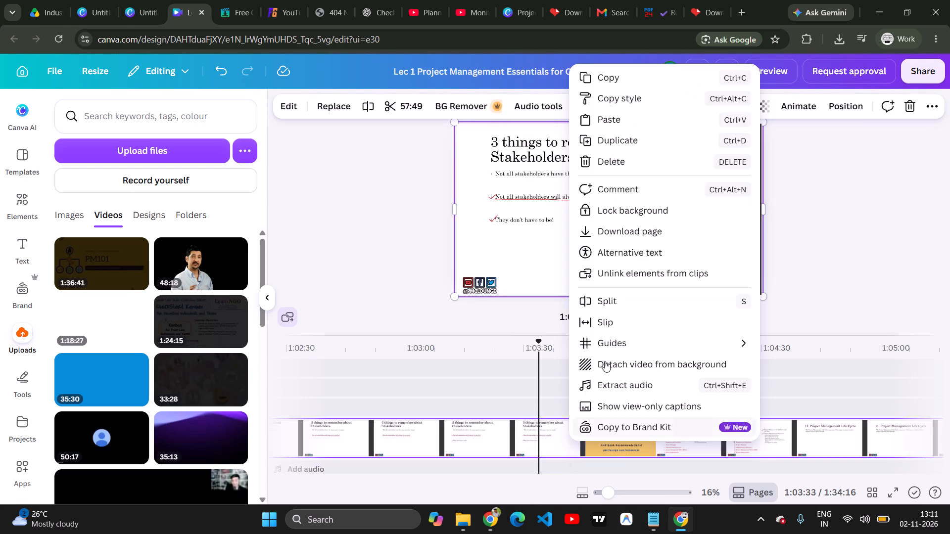
pyautogui.click(637, 293)
# Split the clip again at 1:03:54, where the Agenda Check slide starts, and delete the book recommendations segment before it.
pyautogui.click(612, 314)
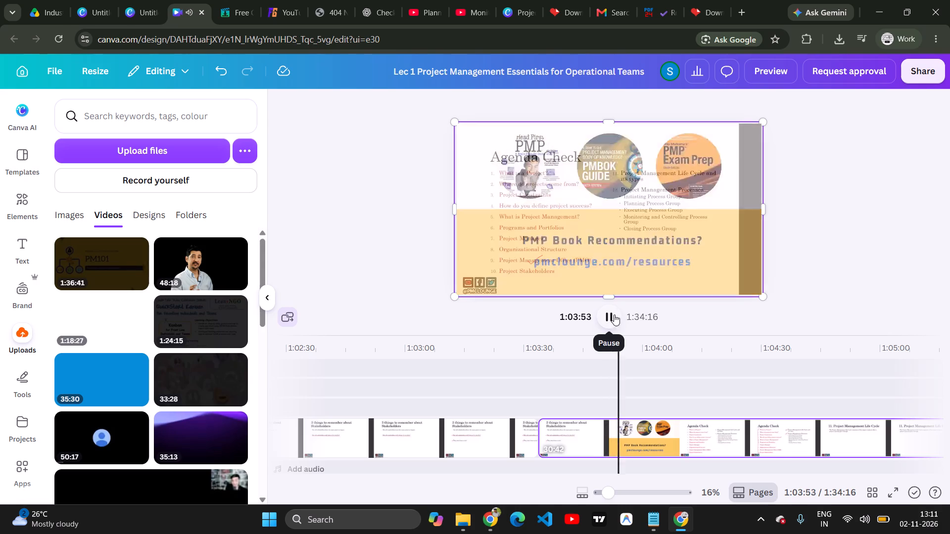
pyautogui.click(610, 314)
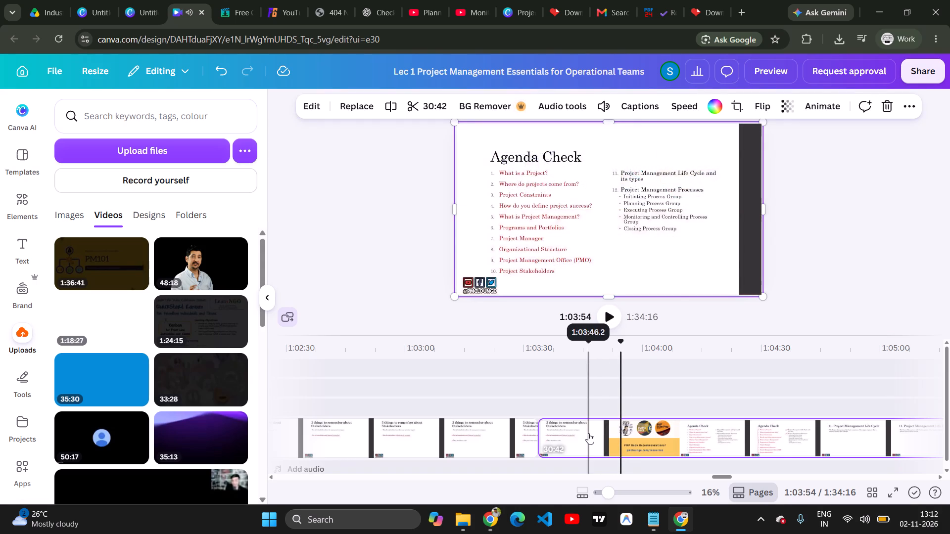
pyautogui.rightClick(589, 433)
pyautogui.click(651, 295)
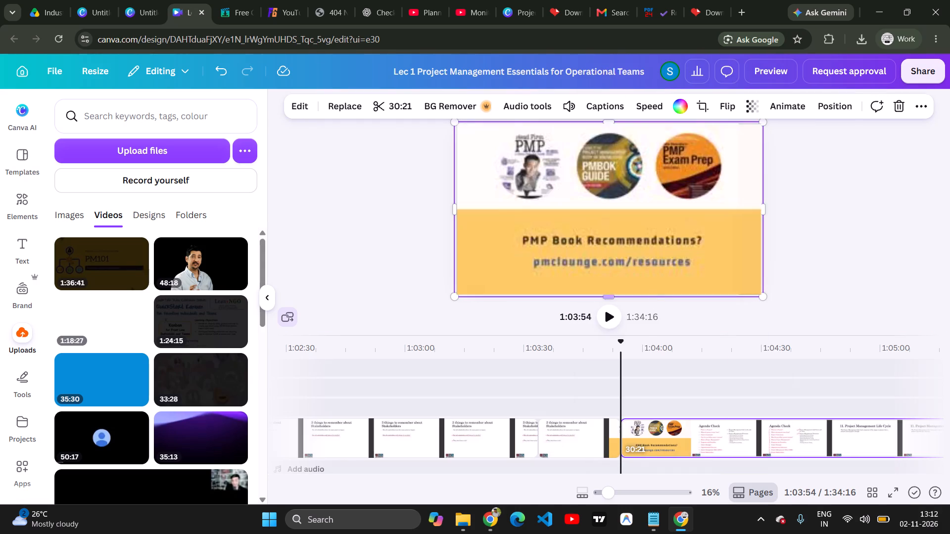
pyautogui.click(598, 440)
pyautogui.press('Delete')
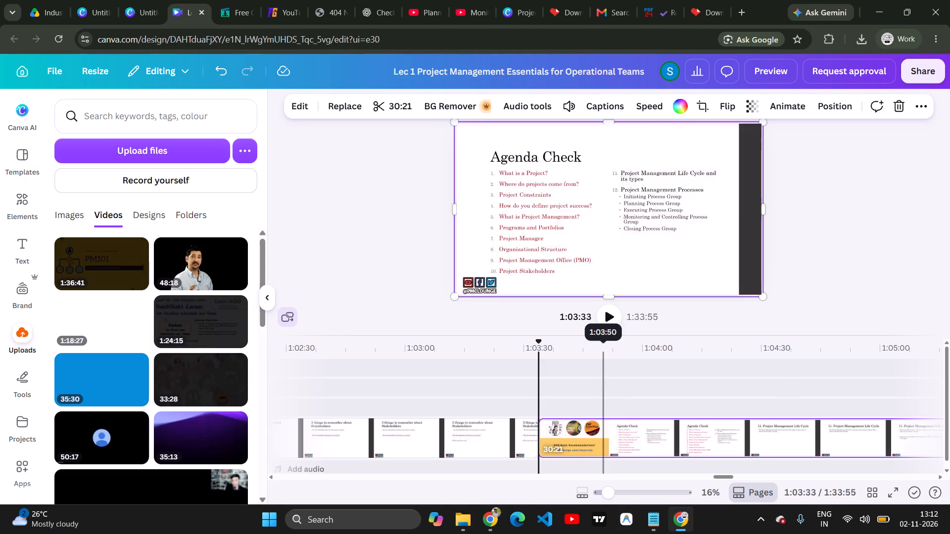
# Check playback after the 1:03:33 cut and scan the life cycle and process group slides up to about 1:28 for further promo sections.
pyautogui.click(609, 320)
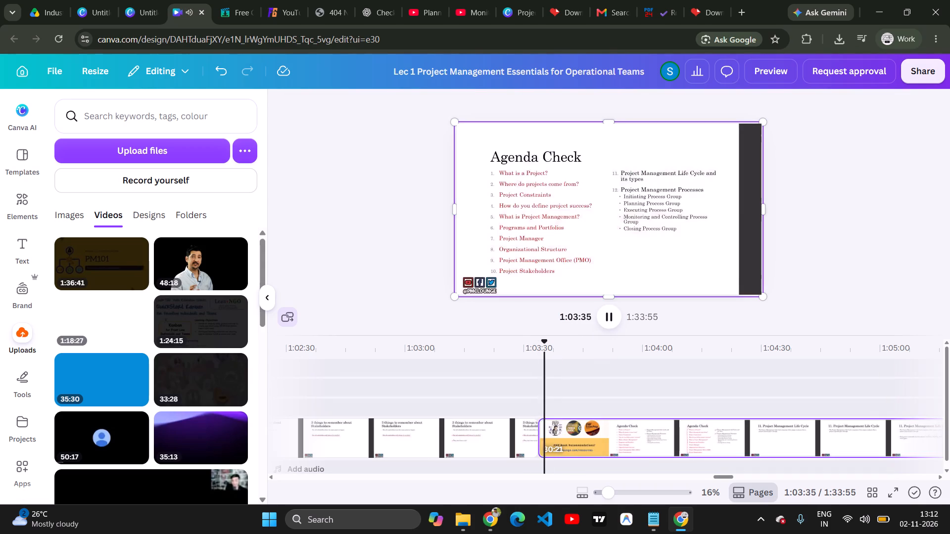
pyautogui.moveTo(545, 344); pyautogui.dragTo(638, 347)
pyautogui.moveTo(639, 347); pyautogui.dragTo(807, 345)
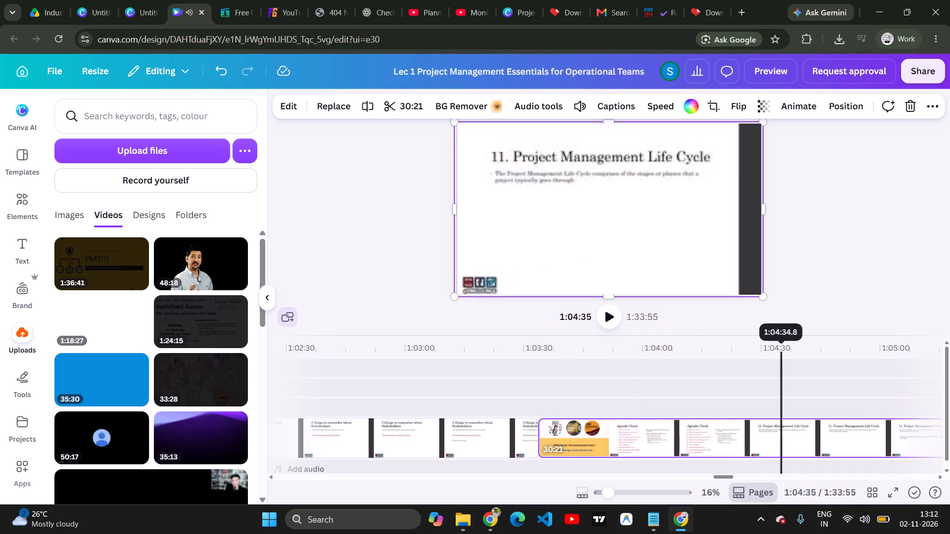
pyautogui.moveTo(807, 345); pyautogui.dragTo(894, 348)
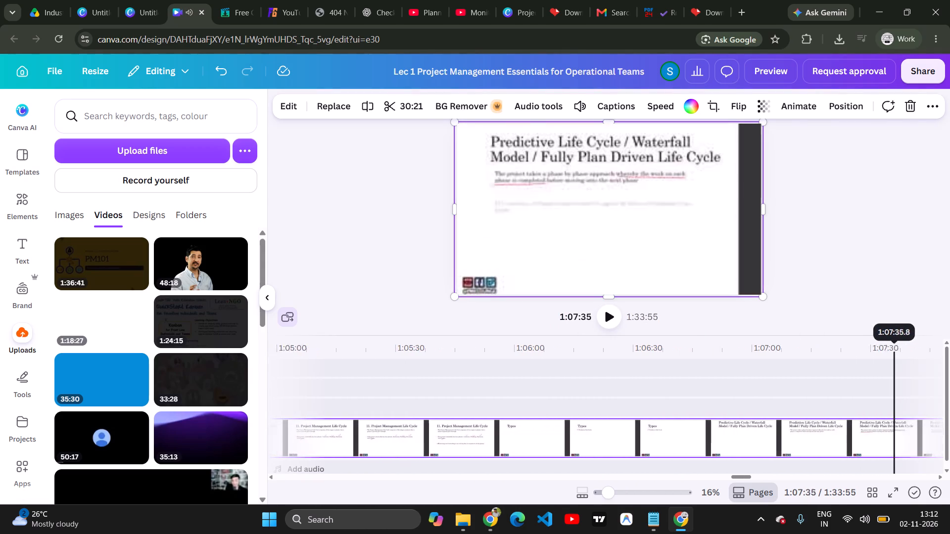
pyautogui.moveTo(894, 348); pyautogui.dragTo(892, 347)
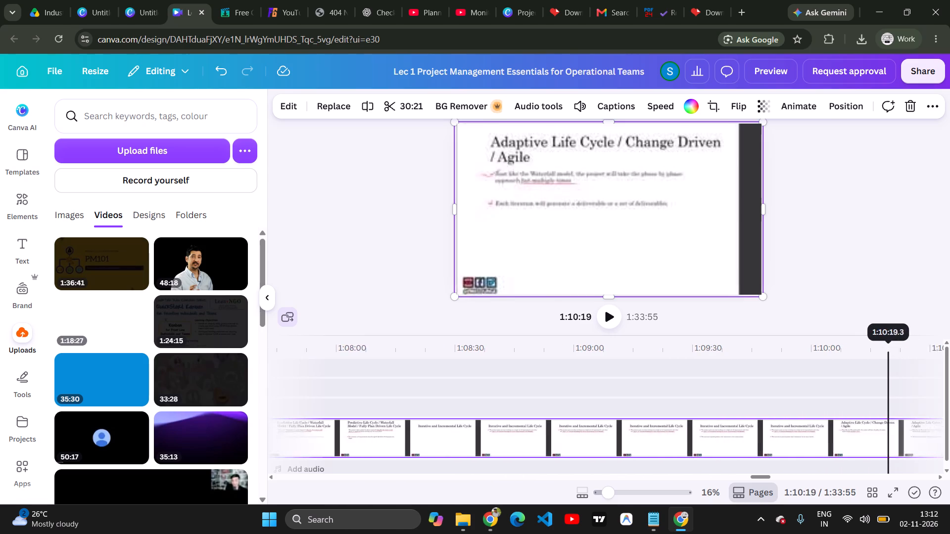
pyautogui.moveTo(892, 347); pyautogui.dragTo(911, 346)
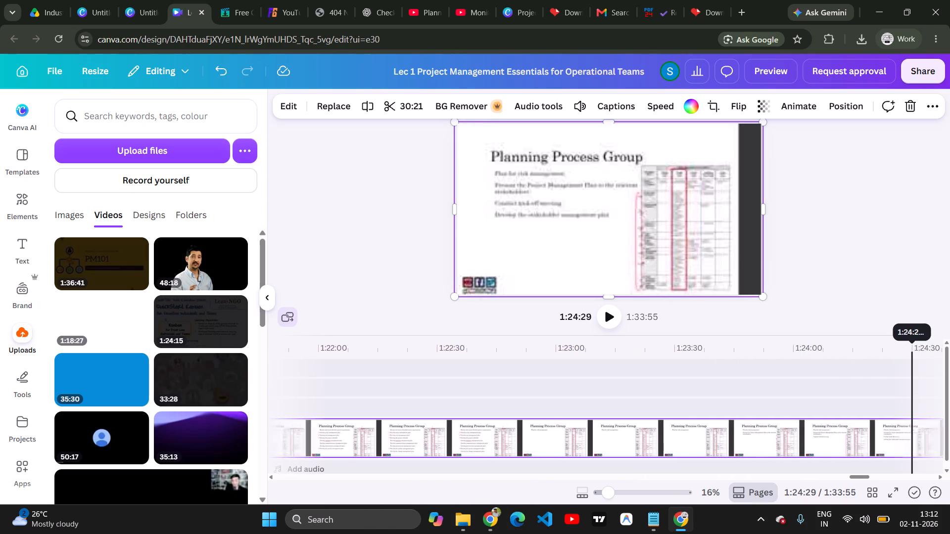
pyautogui.moveTo(911, 346); pyautogui.dragTo(912, 346)
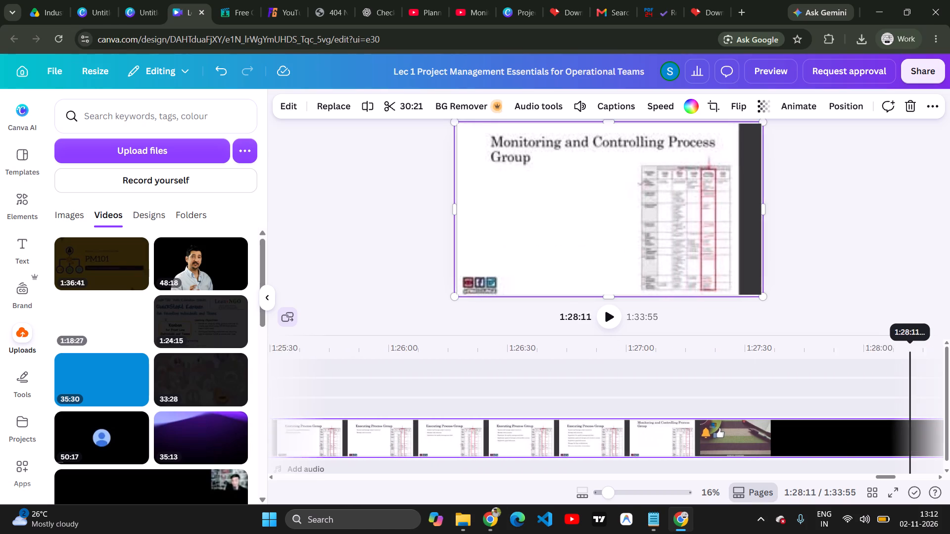
# Check the Monitoring and Controlling Process Group section from about 1:27 to 1:29, where the thumbnails show a bell-and-like graphic and black frames.
pyautogui.moveTo(912, 346); pyautogui.dragTo(328, 350)
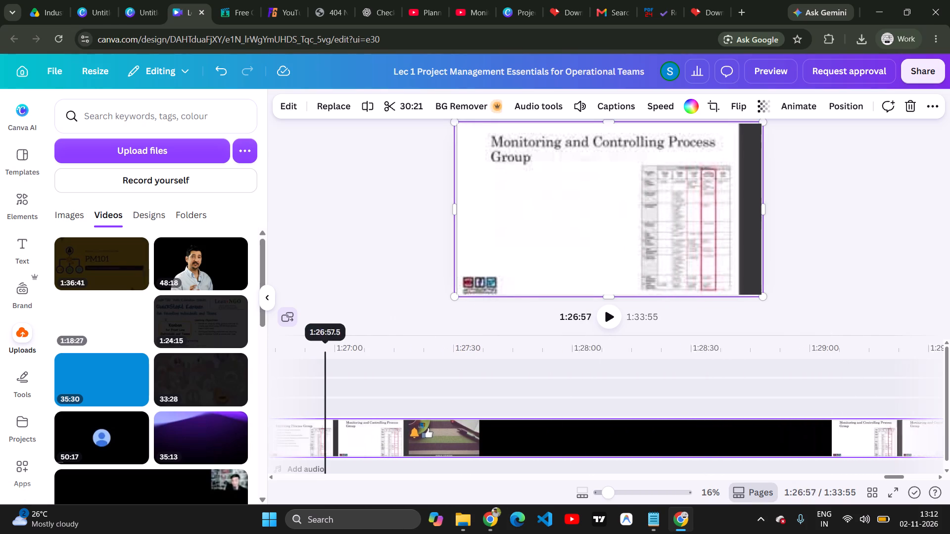
pyautogui.moveTo(328, 350); pyautogui.dragTo(402, 350)
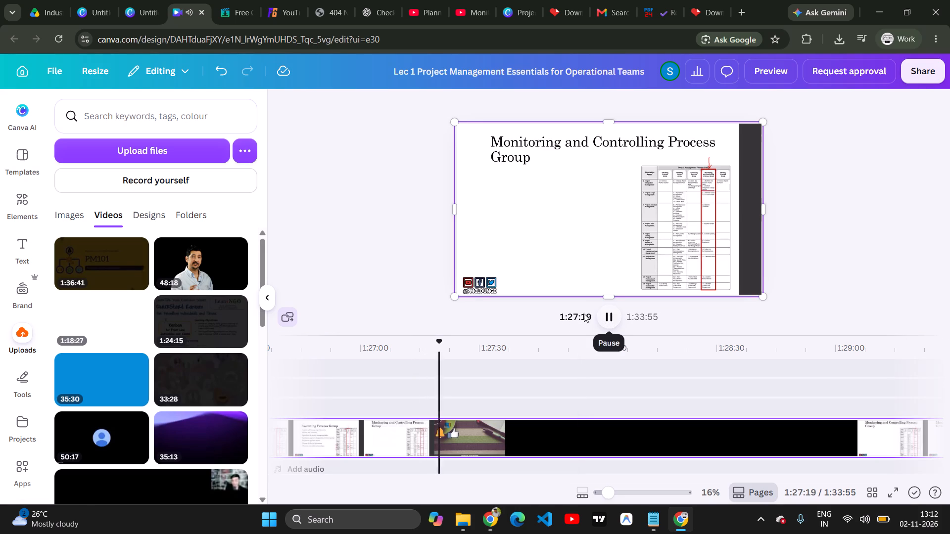
pyautogui.click(462, 346)
pyautogui.click(475, 346)
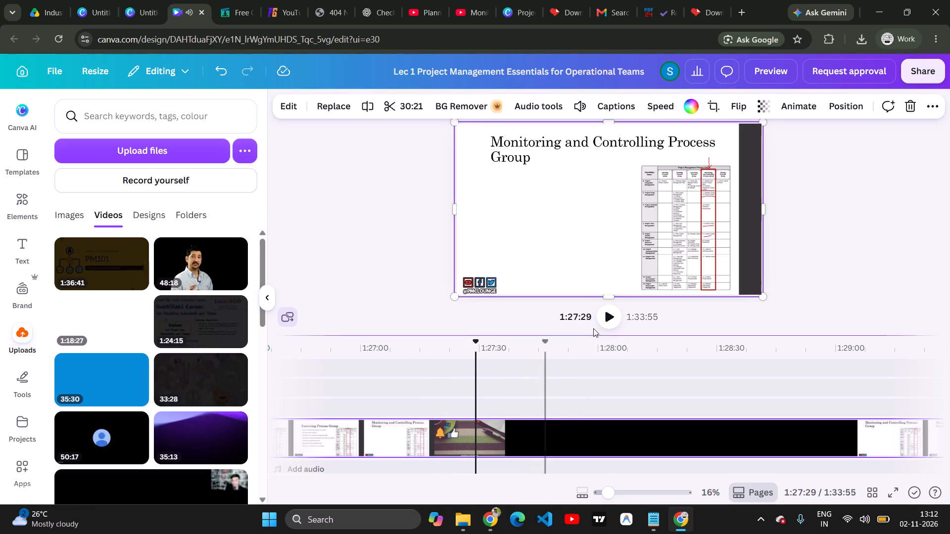
pyautogui.click(614, 315)
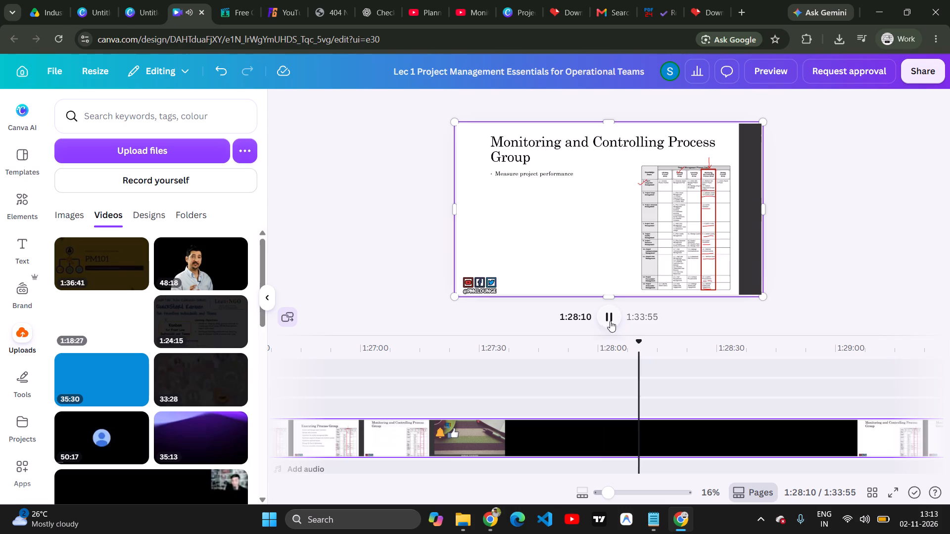
pyautogui.moveTo(640, 342); pyautogui.dragTo(687, 345)
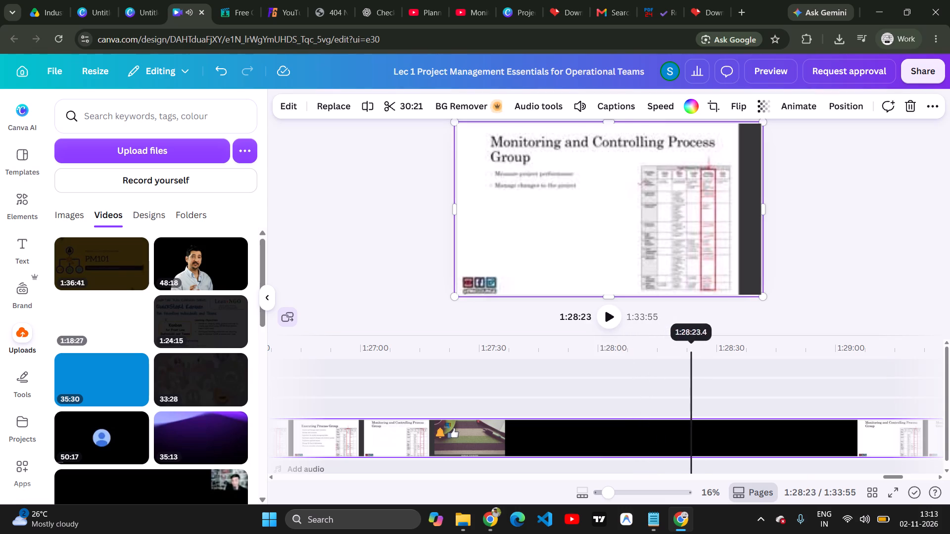
pyautogui.moveTo(687, 345); pyautogui.dragTo(758, 343)
pyautogui.moveTo(758, 343); pyautogui.dragTo(892, 346)
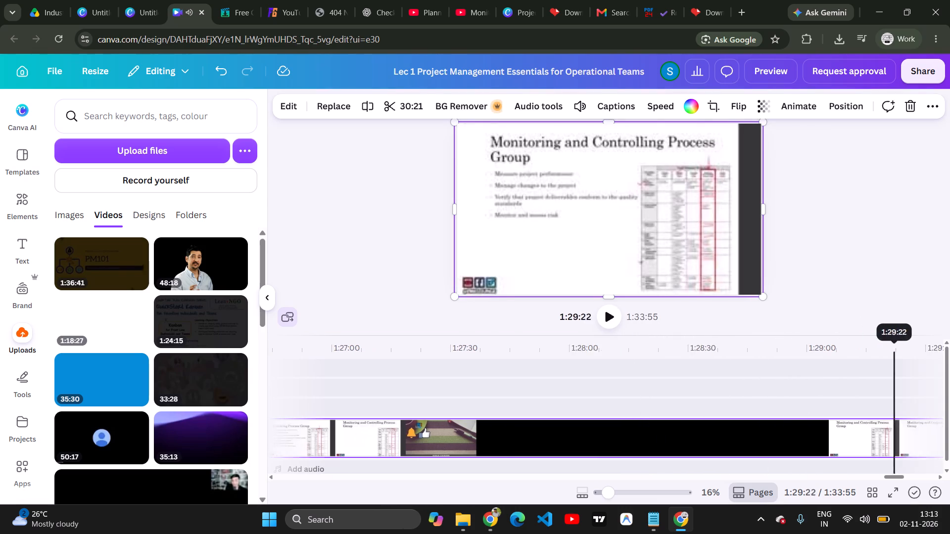
# Split the clip at 1:33:28, at the end of the Closing Process Group slide, and delete the PMC Lounge outro after it.
pyautogui.moveTo(892, 346); pyautogui.dragTo(889, 347)
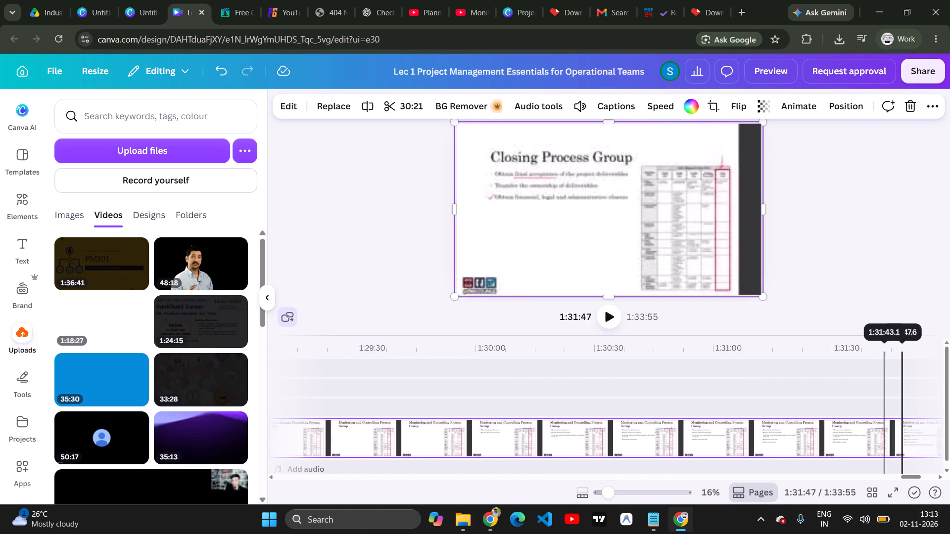
pyautogui.moveTo(889, 347); pyautogui.dragTo(874, 346)
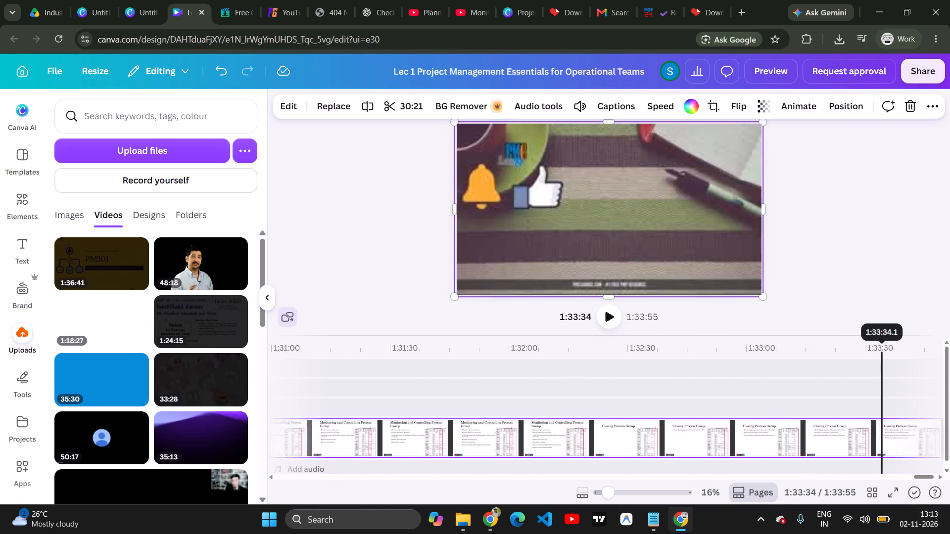
pyautogui.moveTo(874, 346); pyautogui.dragTo(708, 348)
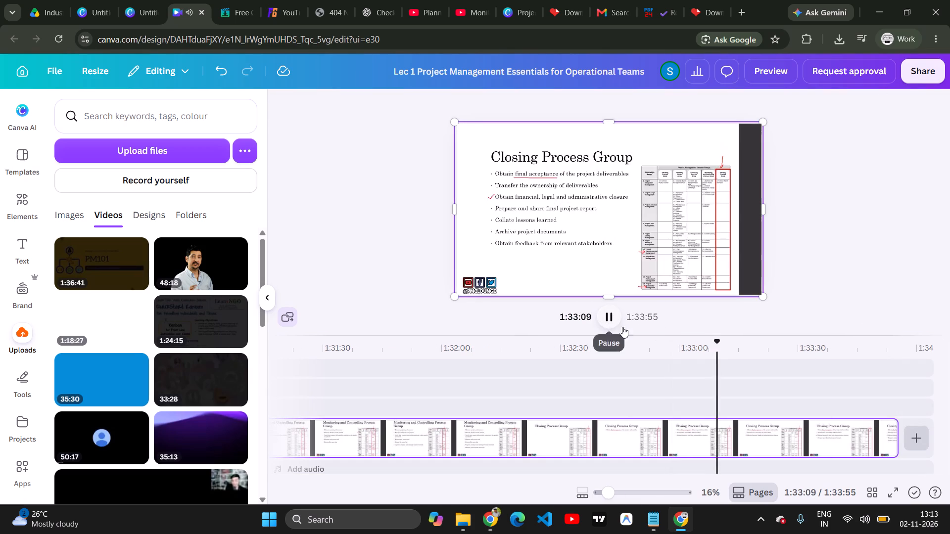
pyautogui.moveTo(724, 342); pyautogui.dragTo(804, 345)
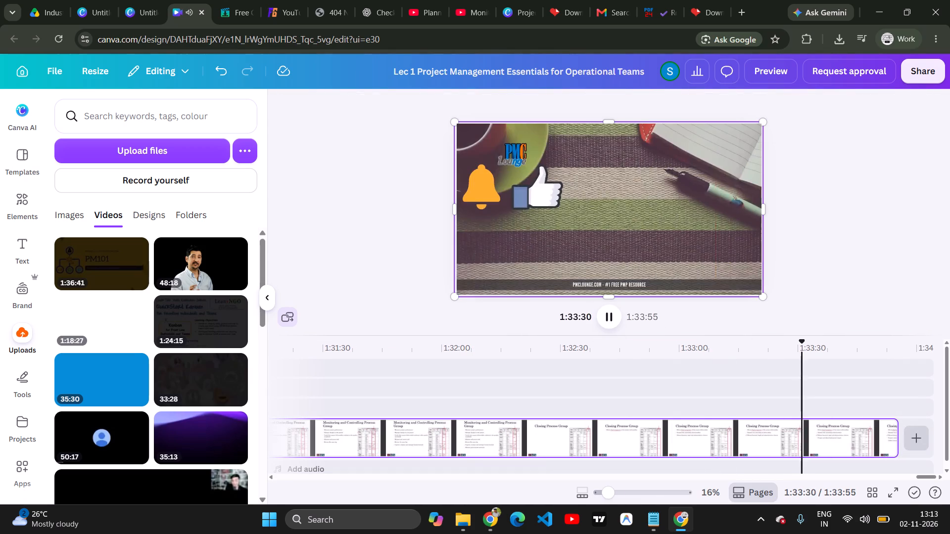
pyautogui.moveTo(803, 342); pyautogui.dragTo(728, 351)
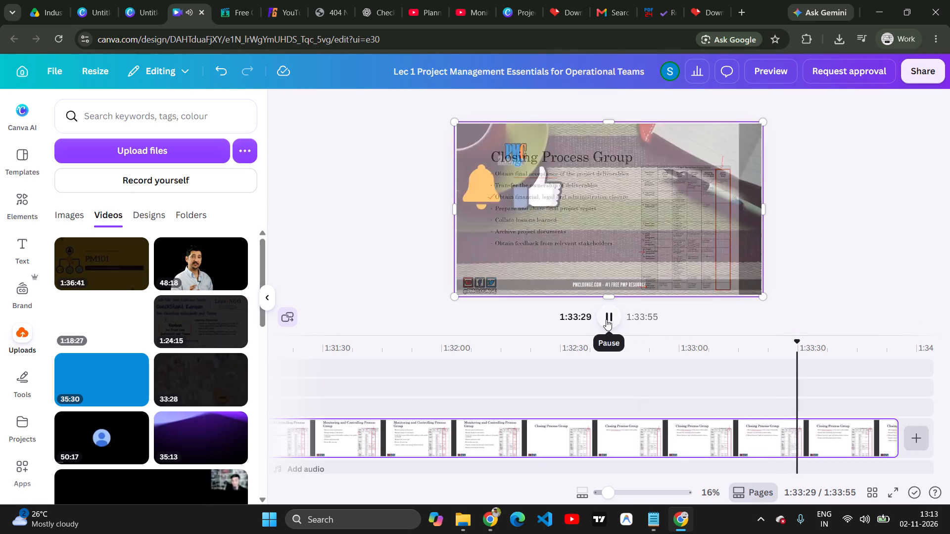
pyautogui.click(599, 319)
pyautogui.moveTo(800, 342); pyautogui.dragTo(778, 343)
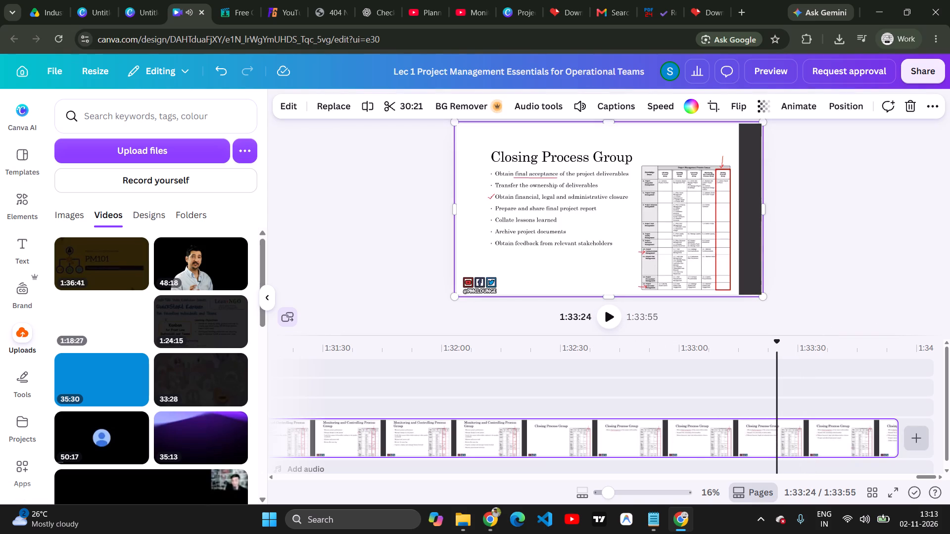
pyautogui.moveTo(781, 347); pyautogui.dragTo(796, 347)
pyautogui.rightClick(834, 447)
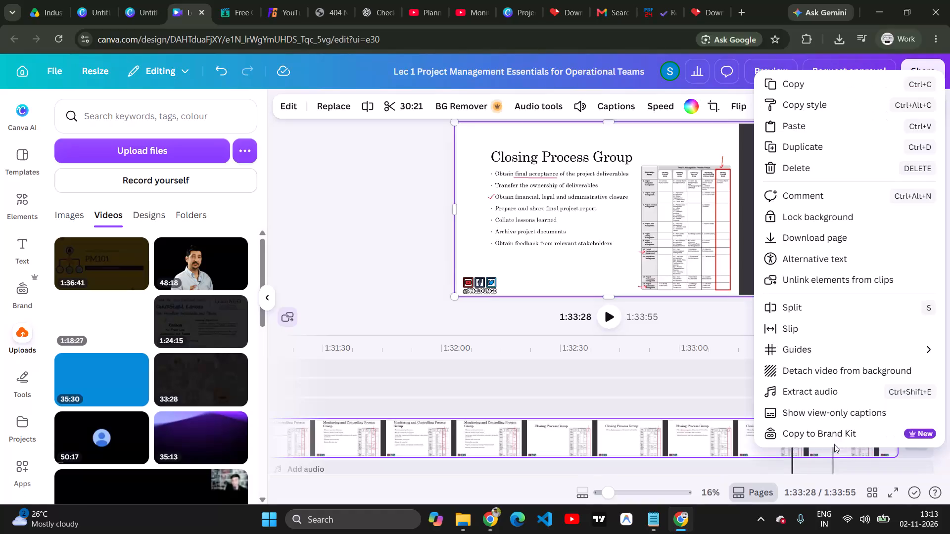
pyautogui.click(815, 306)
pyautogui.click(835, 432)
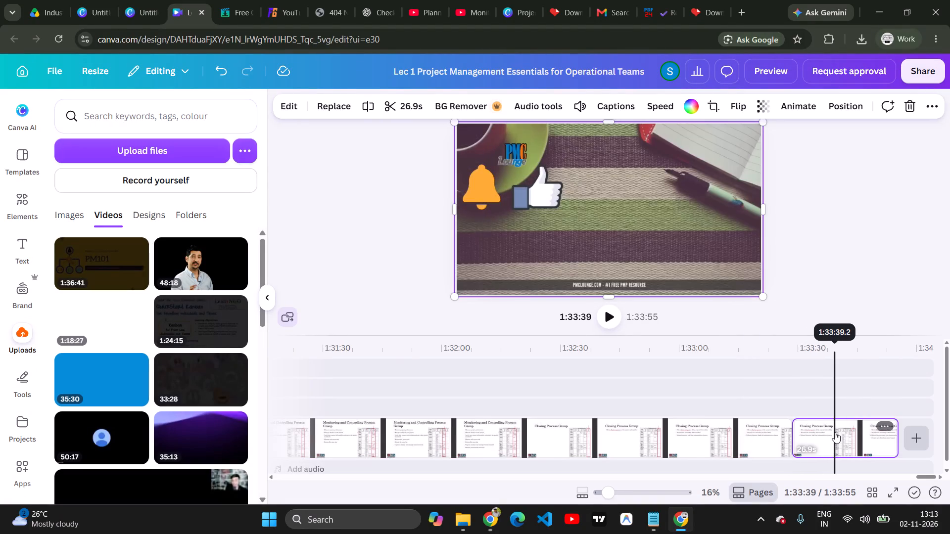
pyautogui.press('Delete')
# Extend the top-right cover and the bottom strip overlays to about 49:05 and the PMI logo overlay to about 50:33.
pyautogui.hscroll(20, 835, 432)
pyautogui.hscroll(8, 824, 409)
pyautogui.hscroll(-1, 789, 377)
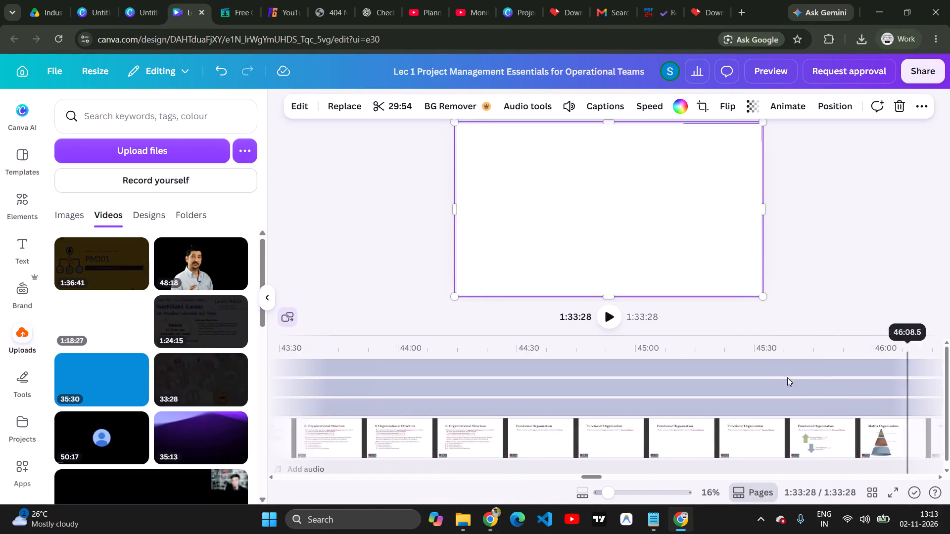
pyautogui.hscroll(-1, 787, 377)
pyautogui.hscroll(4, 803, 386)
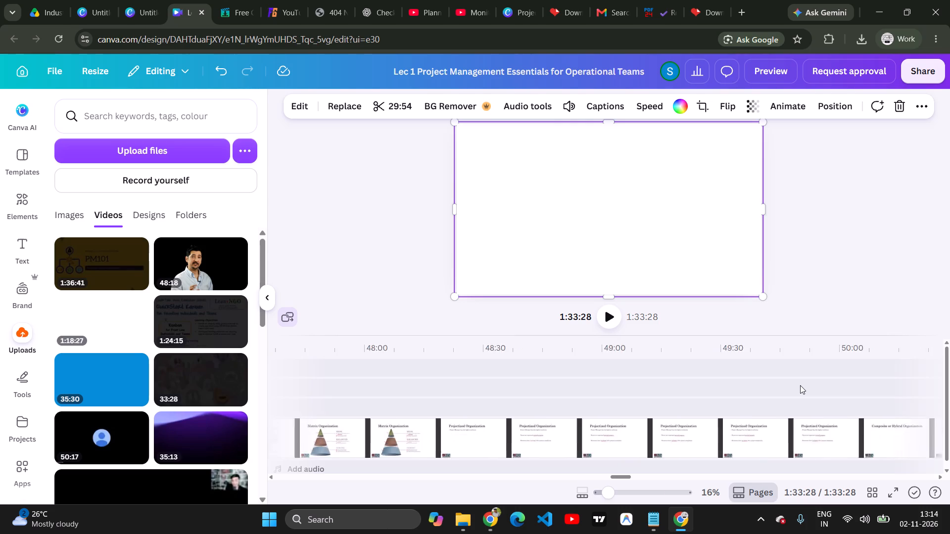
pyautogui.hscroll(2, 800, 385)
pyautogui.moveTo(691, 368); pyautogui.dragTo(949, 369)
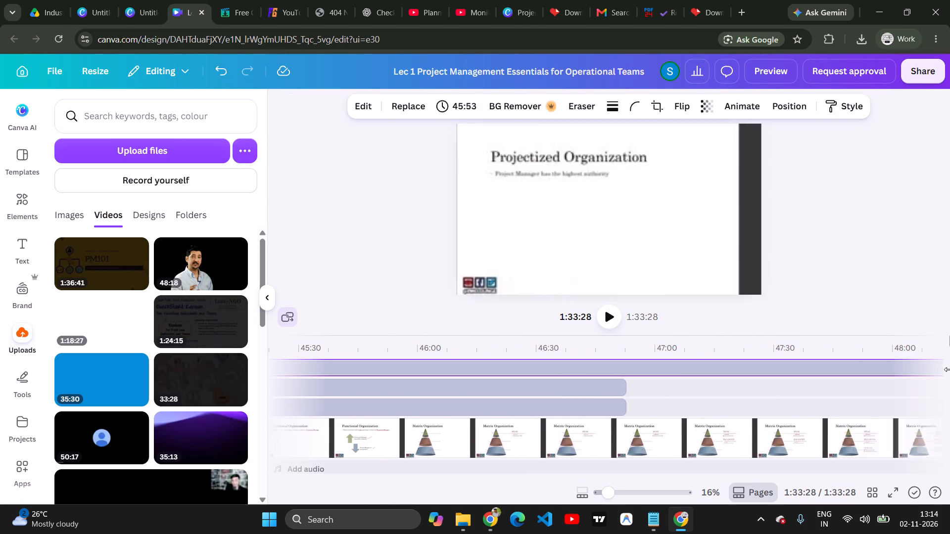
pyautogui.moveTo(949, 369); pyautogui.dragTo(949, 369)
pyautogui.moveTo(361, 387); pyautogui.dragTo(874, 391)
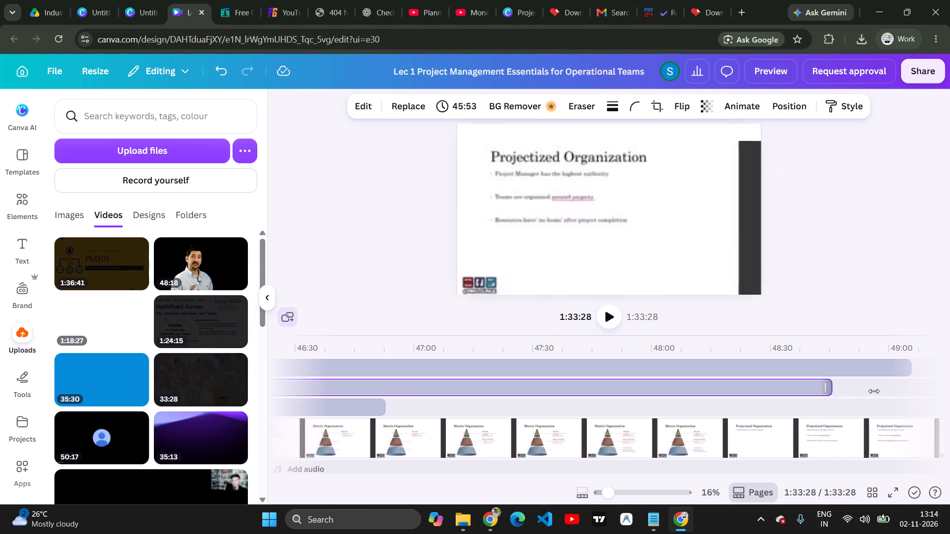
pyautogui.moveTo(874, 391); pyautogui.dragTo(873, 390)
pyautogui.moveTo(342, 407); pyautogui.dragTo(541, 408)
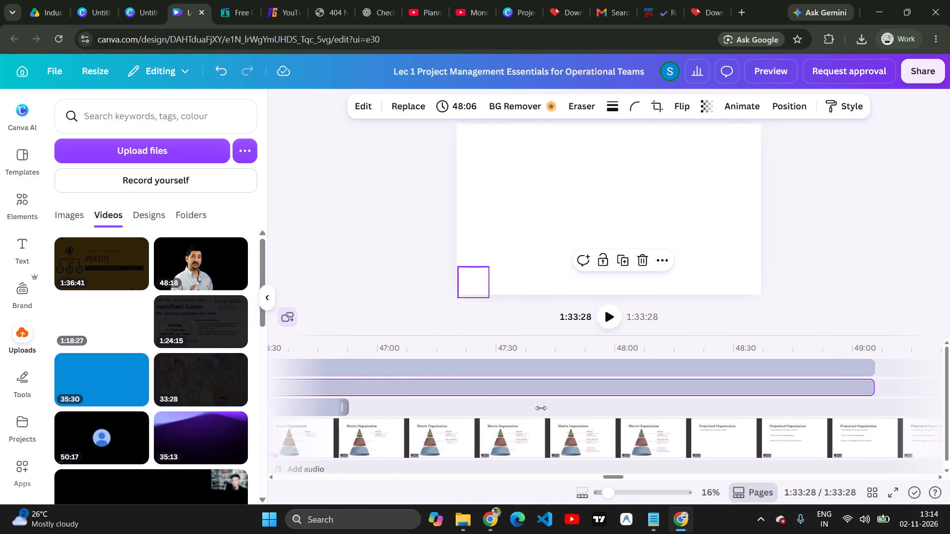
pyautogui.moveTo(541, 408); pyautogui.dragTo(949, 400)
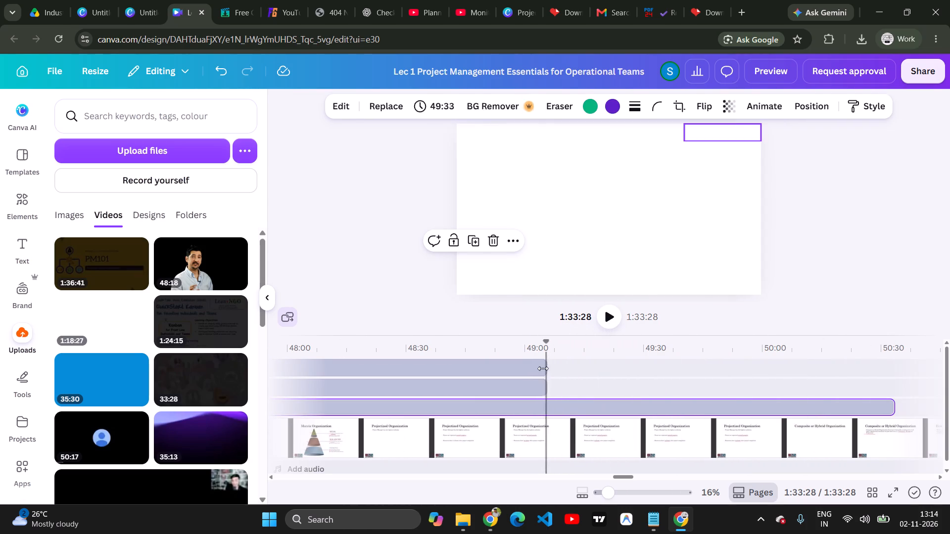
# Extend the top-right cover to about 51:43, the bottom strip to about 52:21 and the PMI logo to about 53:39.
pyautogui.moveTo(541, 365); pyautogui.dragTo(949, 364)
pyautogui.hscroll(1, 334, 386)
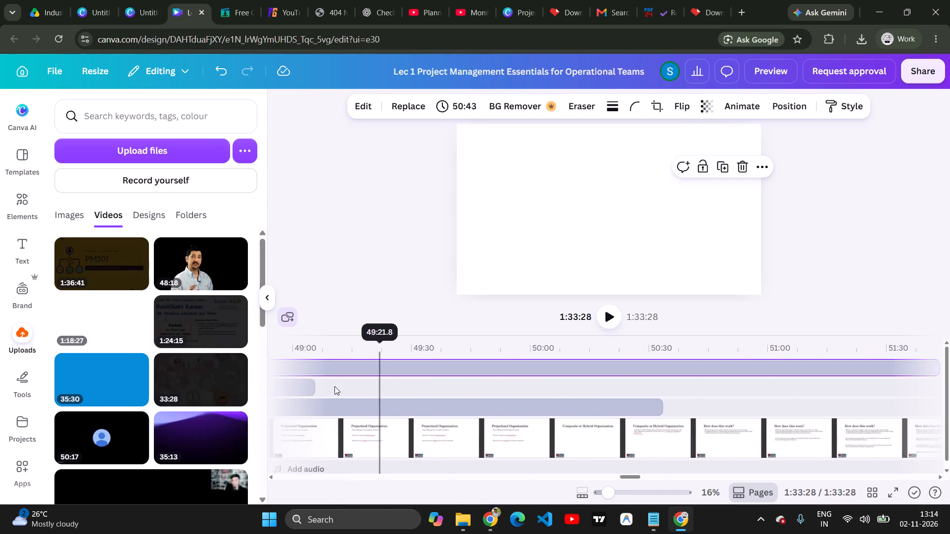
pyautogui.hscroll(1, 334, 386)
pyautogui.moveTo(316, 387); pyautogui.dragTo(949, 388)
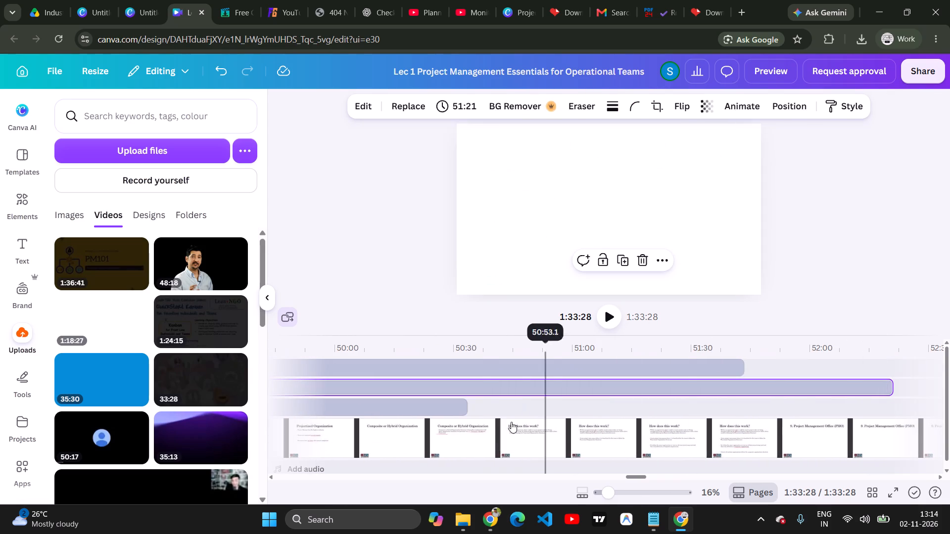
pyautogui.moveTo(460, 409); pyautogui.dragTo(932, 395)
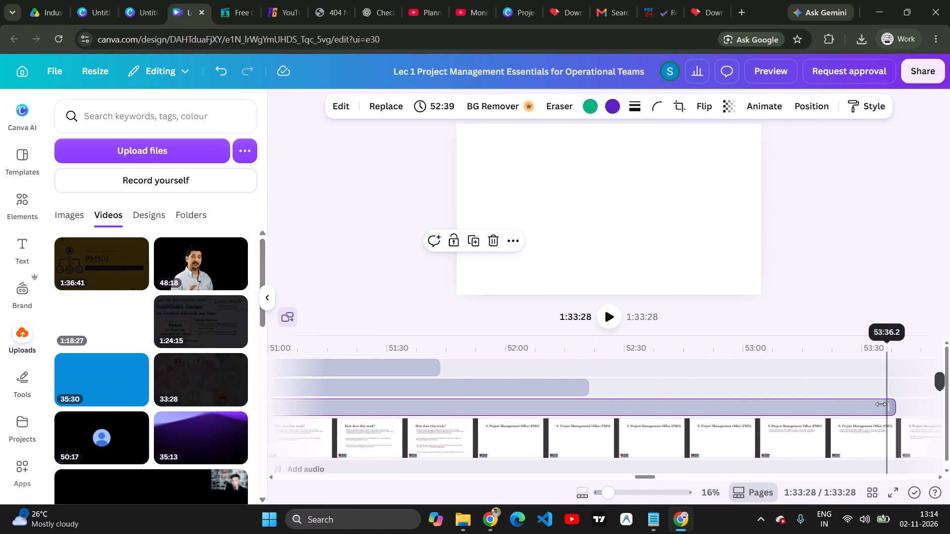
# Extend the top-right cover to about 54:39, the bottom strip to about 55:30 and the PMI logo to about 55:56.
pyautogui.moveTo(428, 366); pyautogui.dragTo(949, 351)
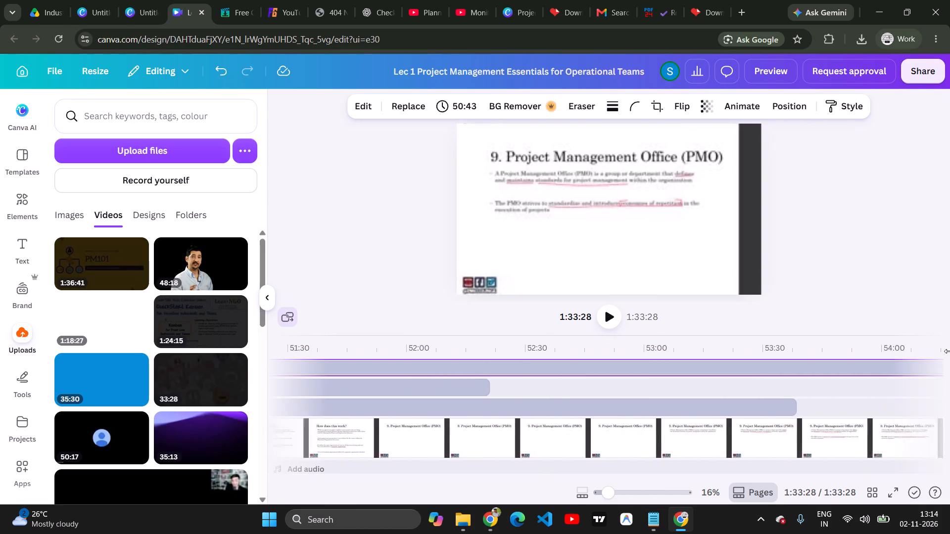
pyautogui.moveTo(949, 351); pyautogui.dragTo(948, 351)
pyautogui.moveTo(351, 380); pyautogui.dragTo(350, 388)
pyautogui.moveTo(347, 391); pyautogui.dragTo(451, 385)
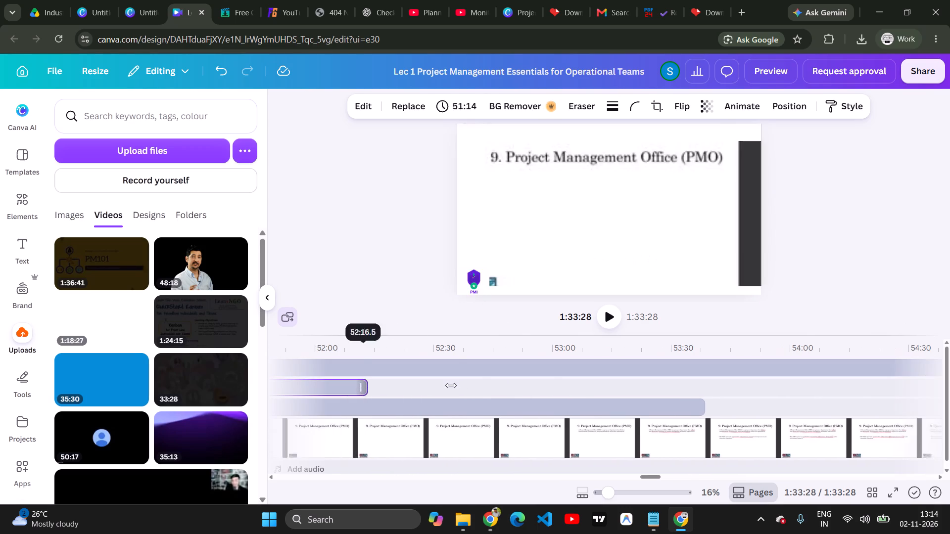
pyautogui.moveTo(451, 385); pyautogui.dragTo(909, 364)
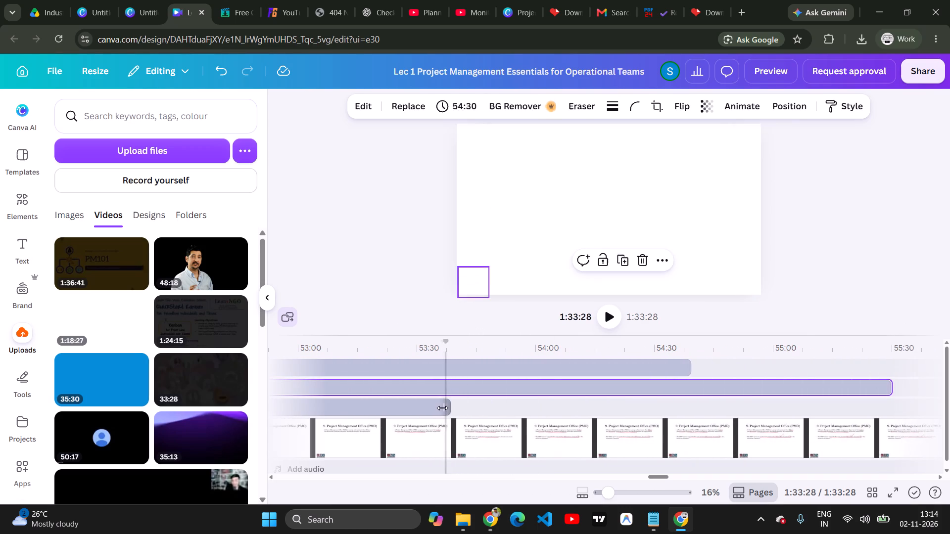
pyautogui.moveTo(442, 408); pyautogui.dragTo(884, 394)
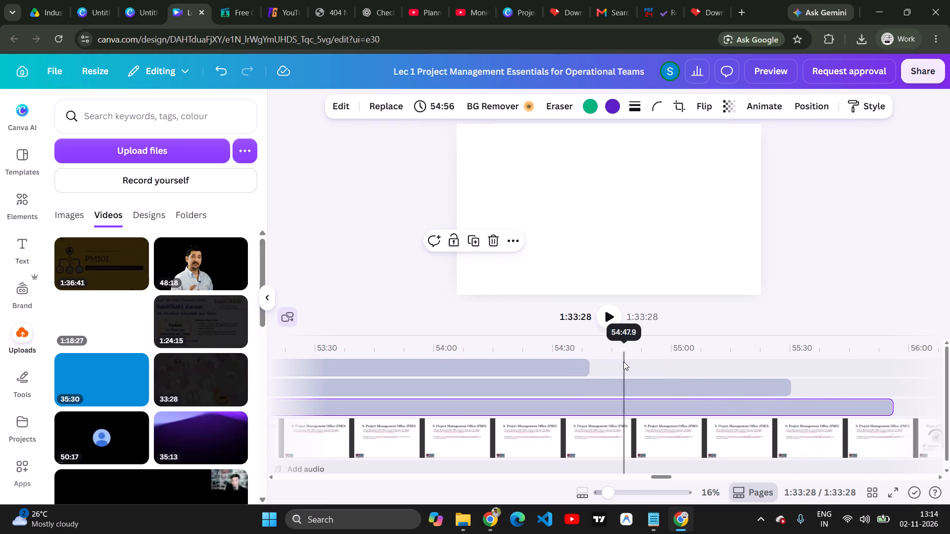
# Extend the top-right cover to about 57:09, the bottom strip to about 57:44 and the PMI logo to about 58:26.
pyautogui.moveTo(583, 368); pyautogui.dragTo(939, 357)
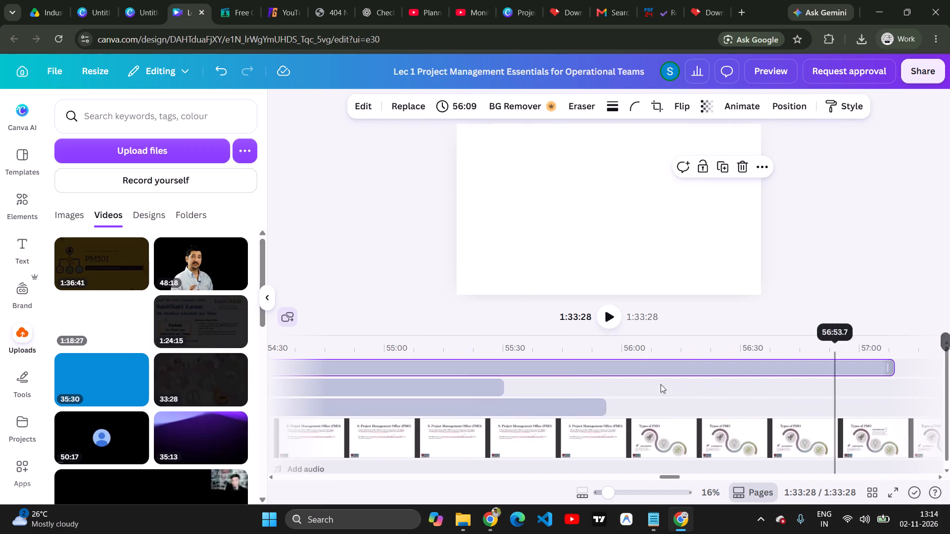
pyautogui.moveTo(498, 391); pyautogui.dragTo(904, 386)
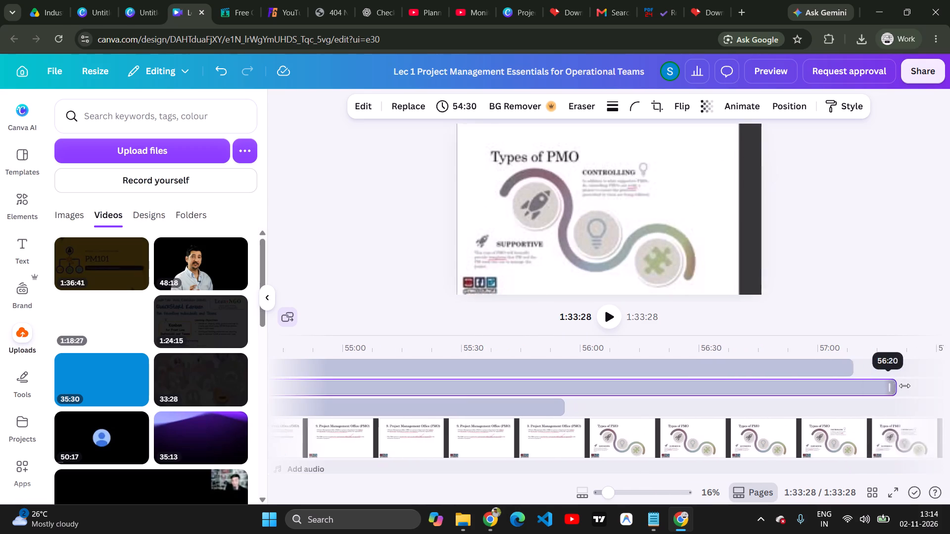
pyautogui.moveTo(904, 386); pyautogui.dragTo(904, 386)
pyautogui.moveTo(459, 409); pyautogui.dragTo(884, 414)
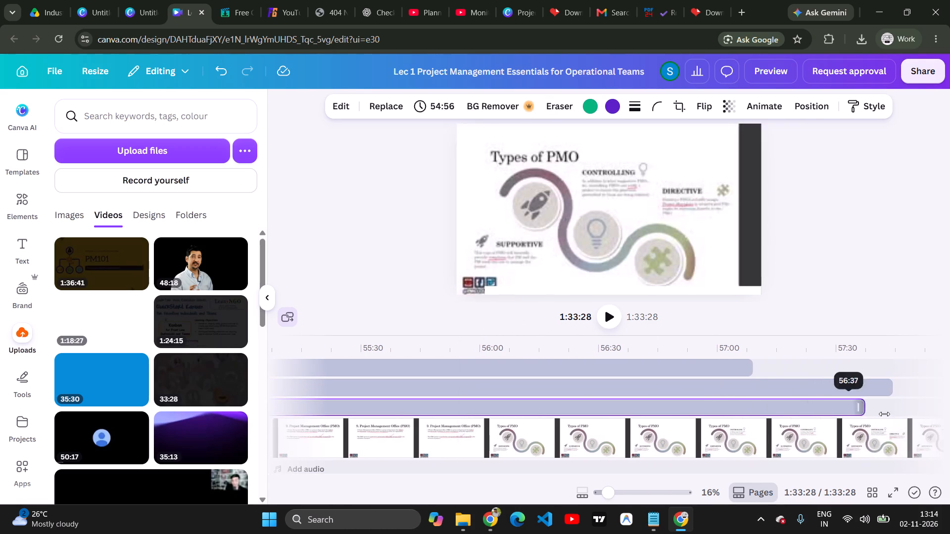
pyautogui.moveTo(884, 414); pyautogui.dragTo(900, 412)
# Extend the top-right cover to about 1:01:13, the bottom strip to about 1:01:06 and the PMI logo to about 1:02:08.
pyautogui.moveTo(587, 367); pyautogui.dragTo(888, 363)
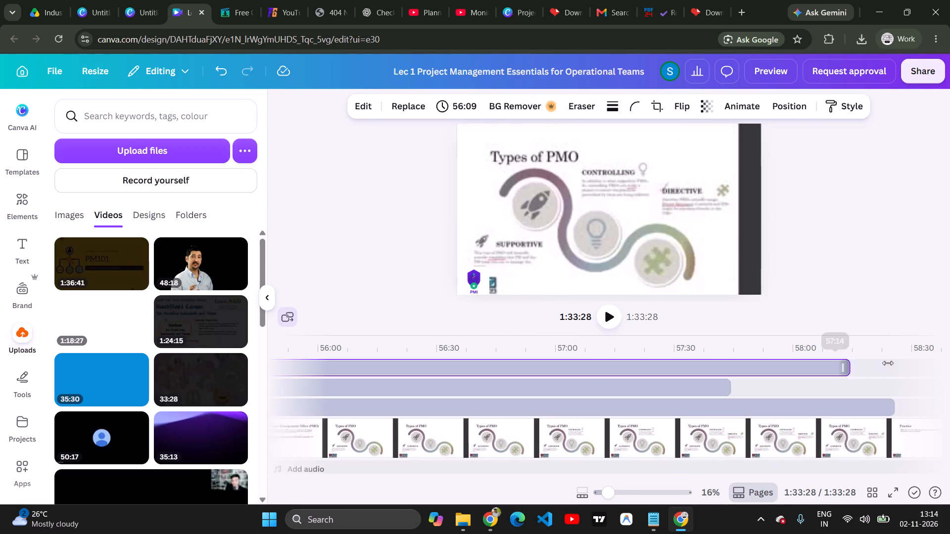
pyautogui.moveTo(888, 363); pyautogui.dragTo(915, 363)
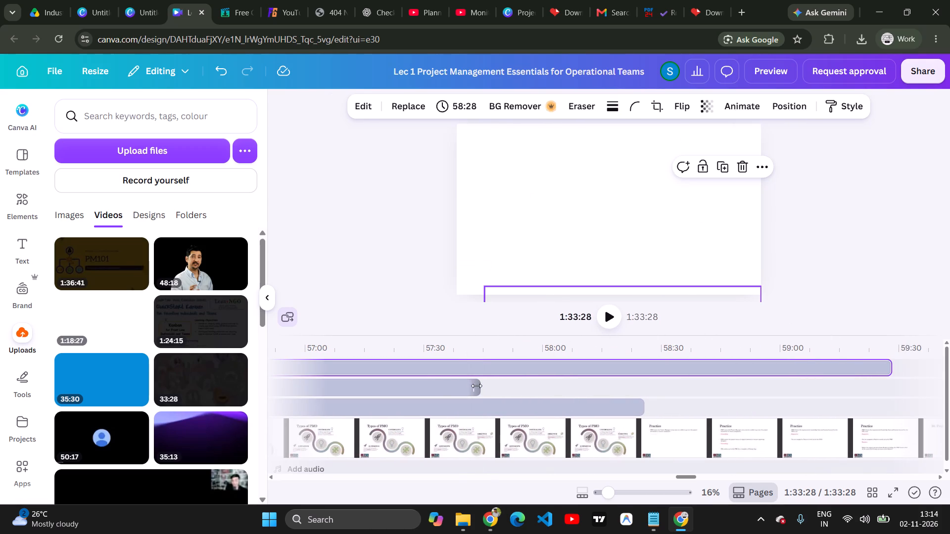
pyautogui.moveTo(476, 387); pyautogui.dragTo(924, 387)
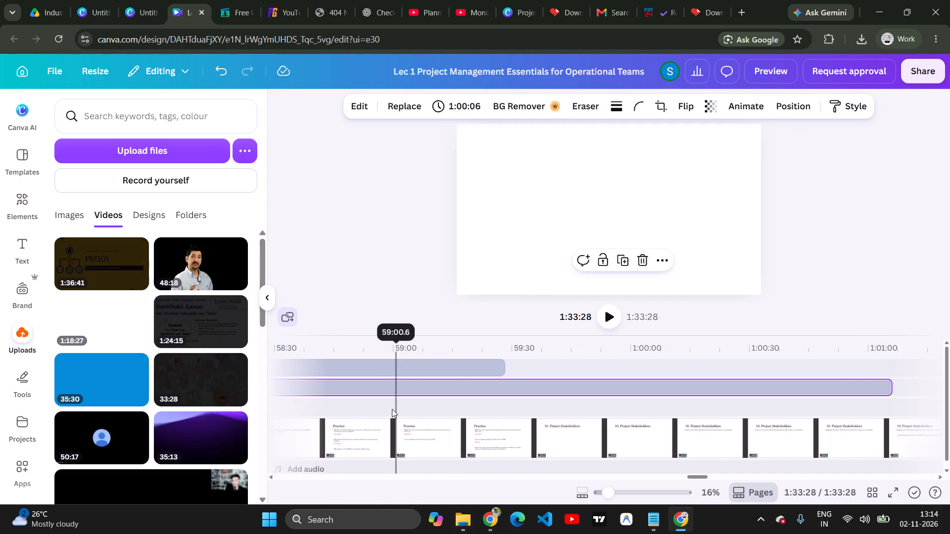
pyautogui.hscroll(1, 473, 402)
pyautogui.moveTo(527, 367); pyautogui.dragTo(888, 362)
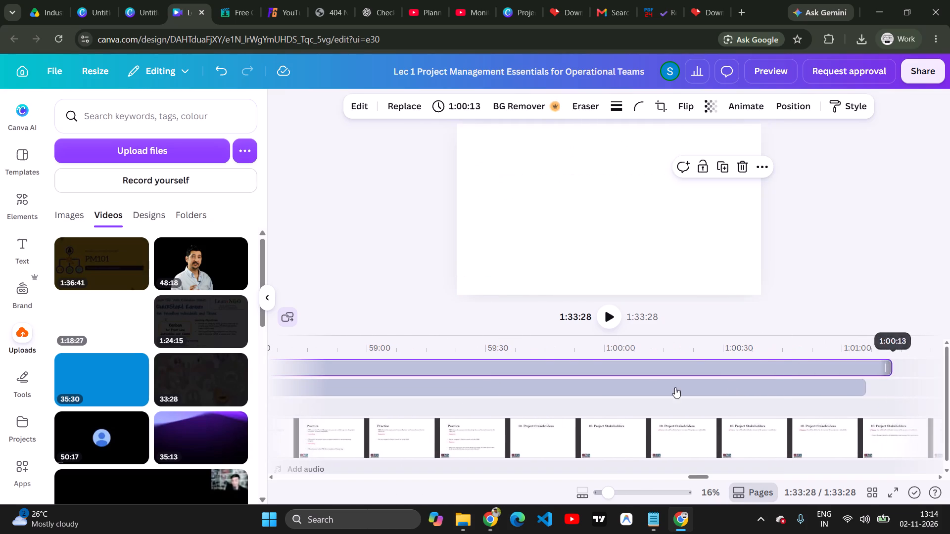
pyautogui.hscroll(3, 643, 386)
pyautogui.hscroll(1, 480, 396)
pyautogui.moveTo(524, 408); pyautogui.dragTo(744, 405)
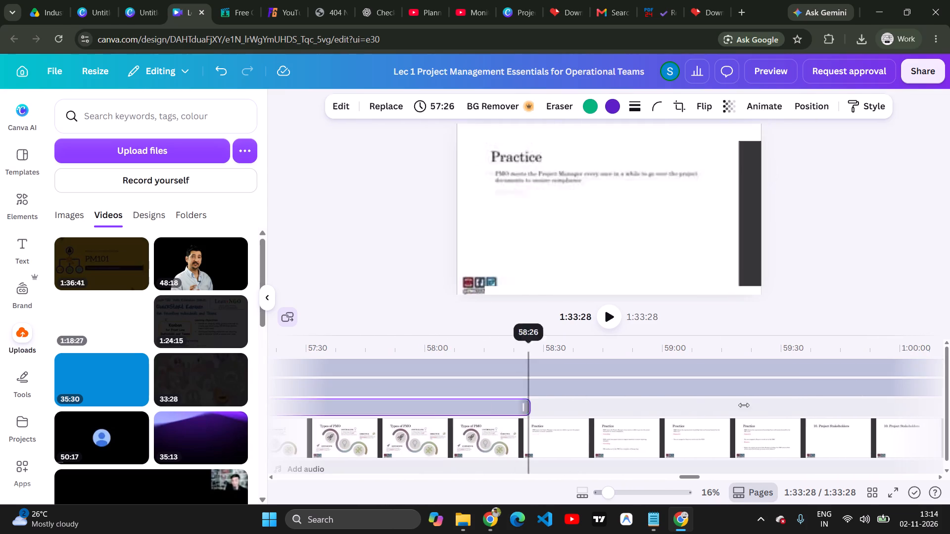
pyautogui.moveTo(744, 405); pyautogui.dragTo(928, 401)
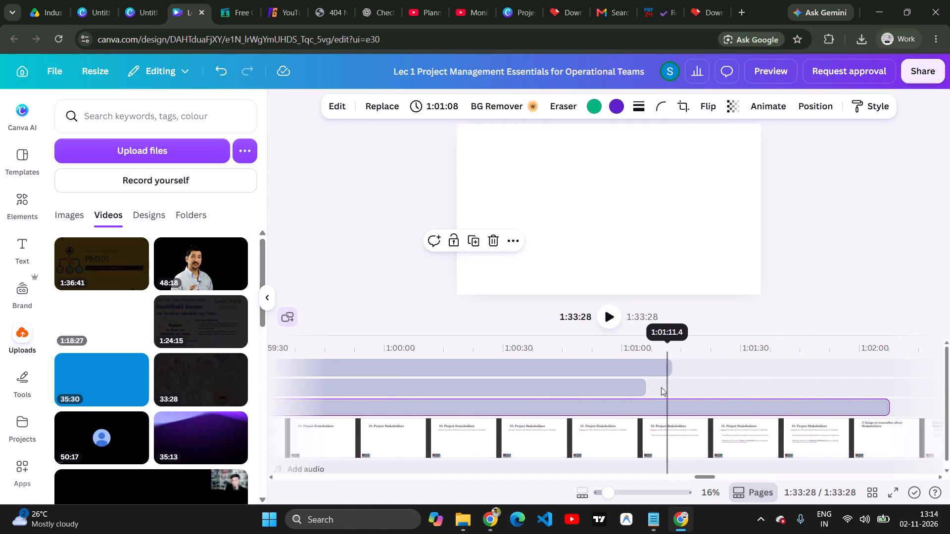
# Extend the bottom strip to about 1:02:56, the top-right cover to about 1:03:44 and the PMI logo to about 1:04:32.
pyautogui.moveTo(640, 387); pyautogui.dragTo(915, 391)
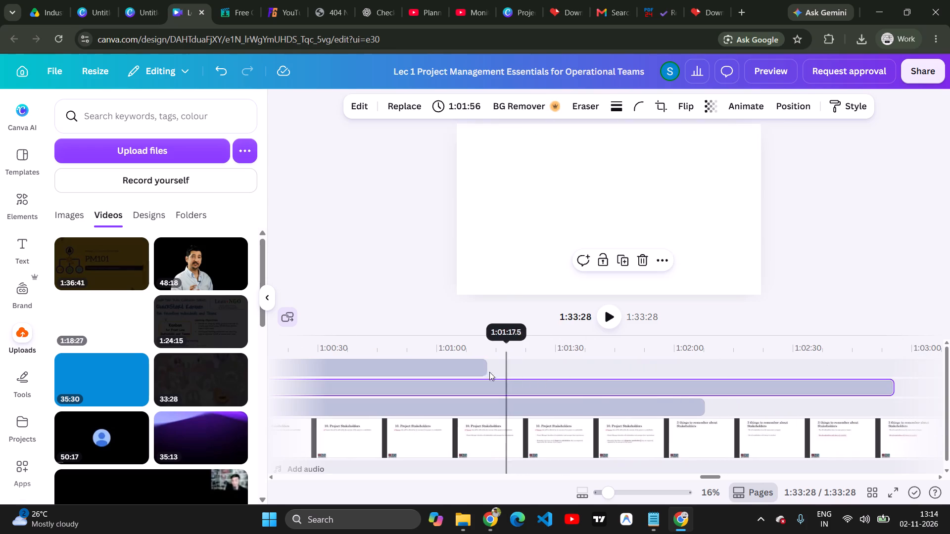
pyautogui.moveTo(481, 369); pyautogui.dragTo(935, 376)
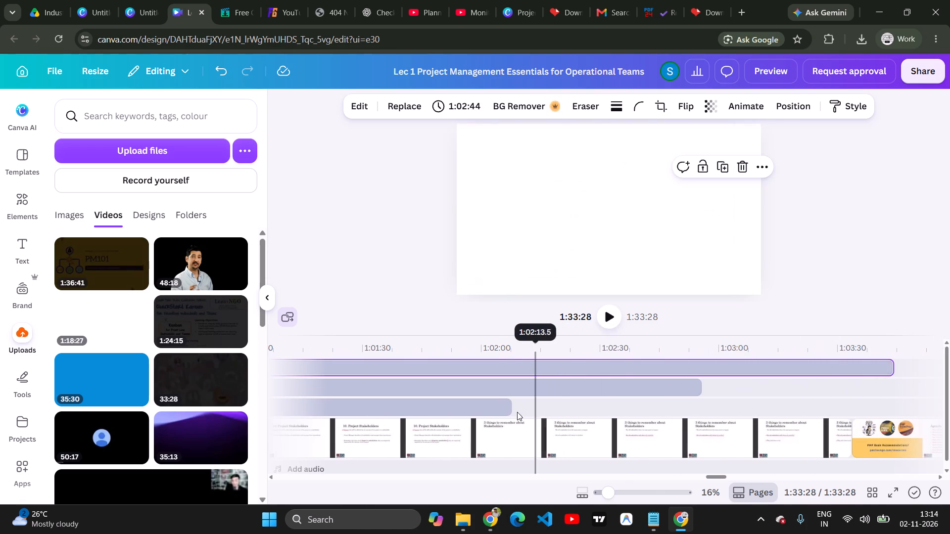
pyautogui.moveTo(505, 407); pyautogui.dragTo(721, 411)
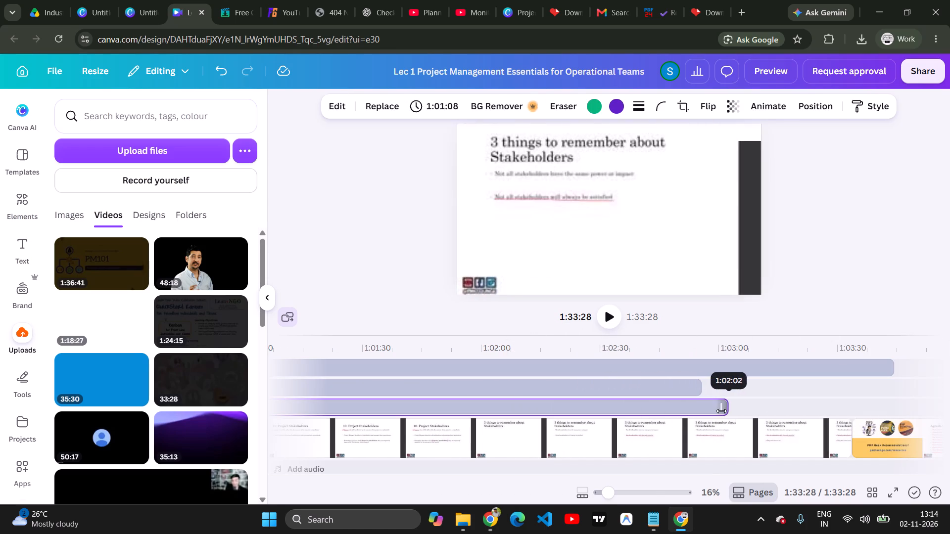
pyautogui.moveTo(721, 411); pyautogui.dragTo(900, 404)
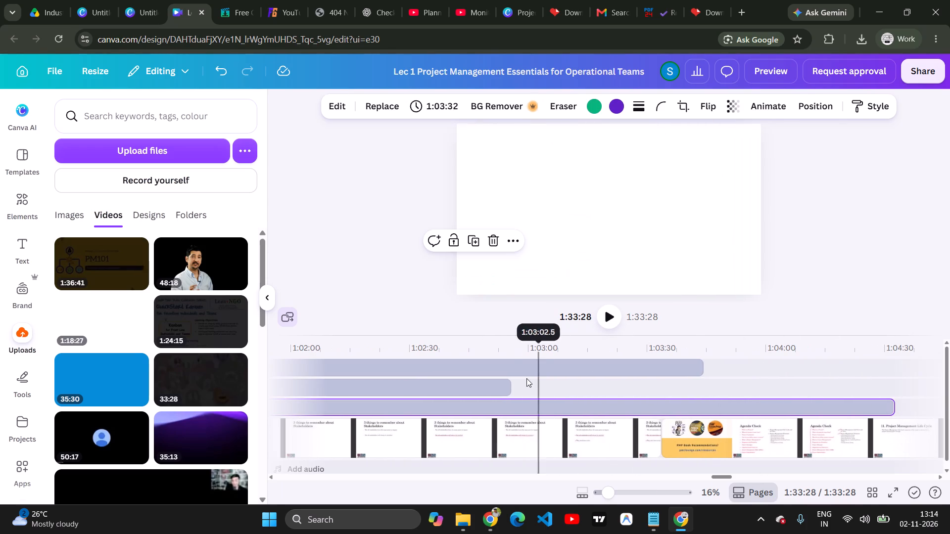
# Extend the bottom strip to about 1:05:16, the top-right cover to about 1:06:08 and the PMI logo to about 1:07:00.
pyautogui.moveTo(506, 389); pyautogui.dragTo(895, 394)
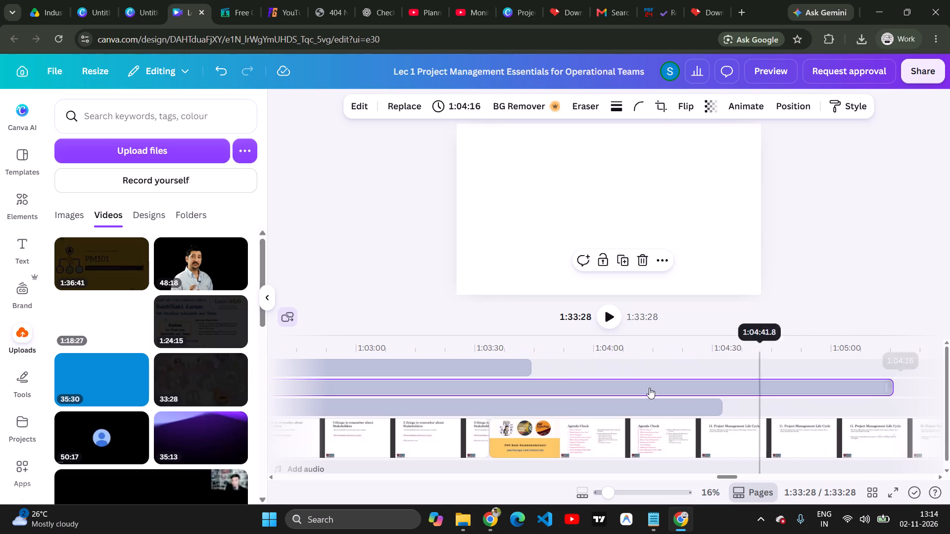
pyautogui.moveTo(525, 369); pyautogui.dragTo(914, 377)
pyautogui.moveTo(510, 407); pyautogui.dragTo(808, 407)
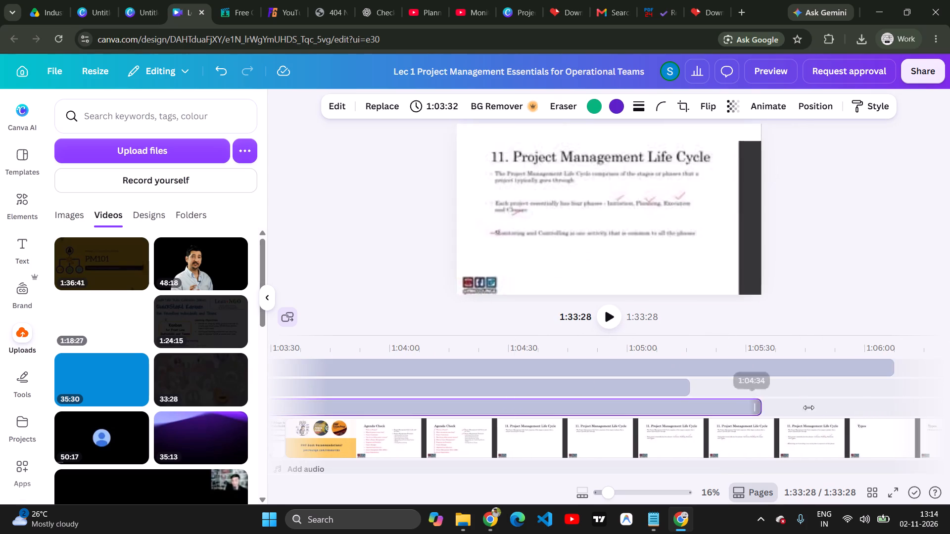
pyautogui.moveTo(808, 407); pyautogui.dragTo(873, 407)
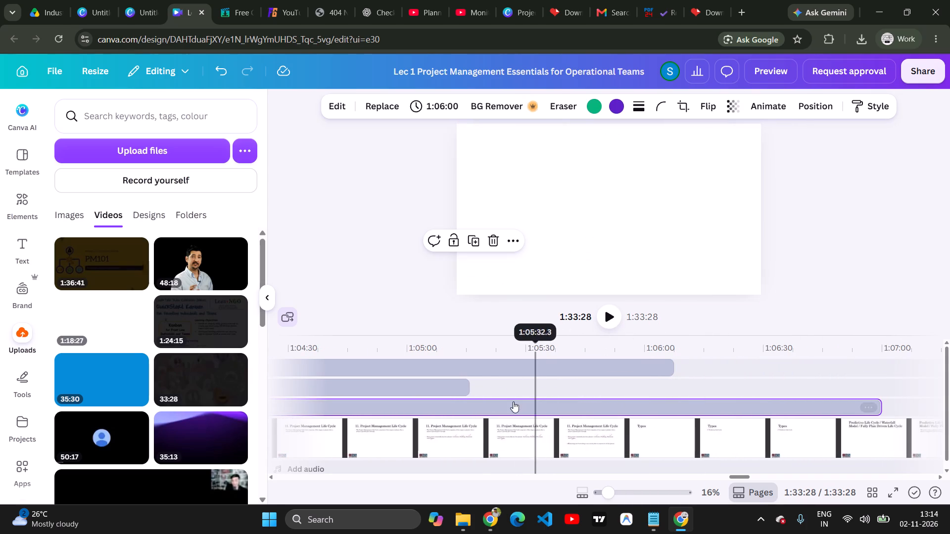
# Extend the bottom strip to about 1:07:21, the top-right cover to about 1:08:53 and the PMI logo to about 1:10:12.
pyautogui.moveTo(463, 389); pyautogui.dragTo(861, 388)
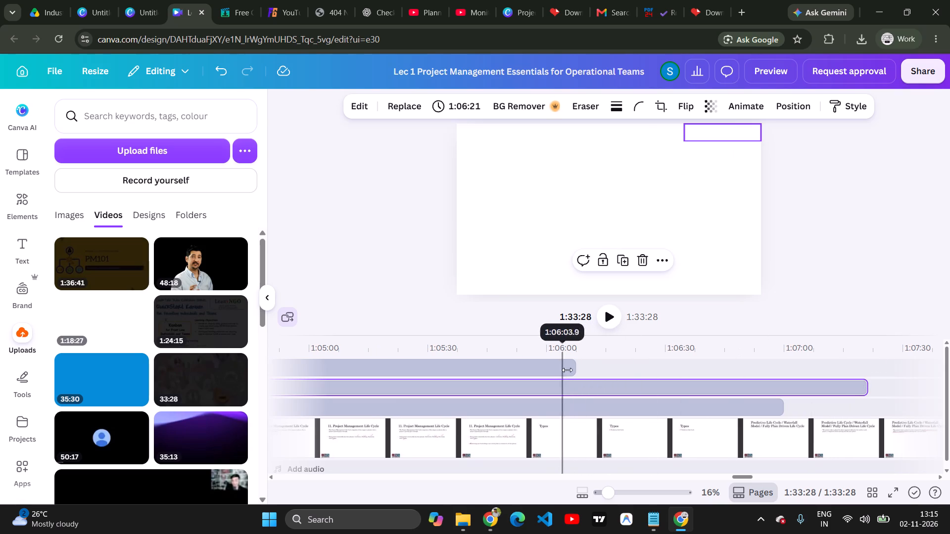
pyautogui.moveTo(570, 369); pyautogui.dragTo(930, 369)
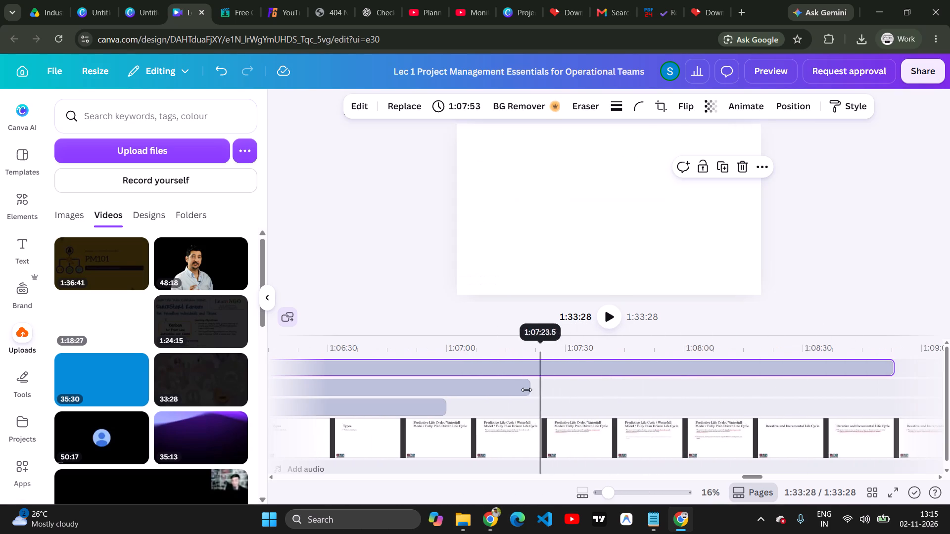
pyautogui.moveTo(444, 406); pyautogui.dragTo(949, 407)
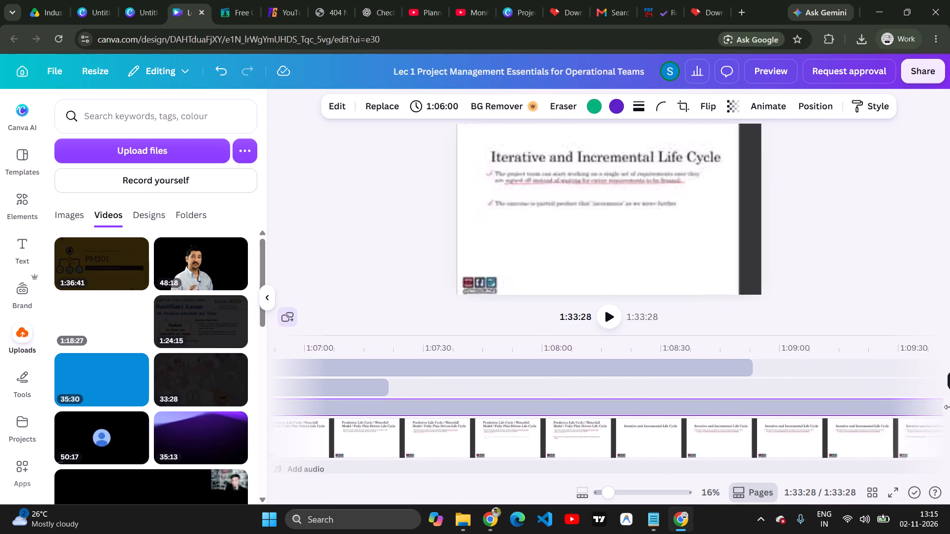
pyautogui.moveTo(949, 407); pyautogui.dragTo(949, 406)
# Extend the bottom strip to about 1:10:52, the top-right cover to about 1:12:11 and the PMI logo to about 1:13:21.
pyautogui.hscroll(1, 414, 389)
pyautogui.hscroll(1, 298, 378)
pyautogui.moveTo(302, 388); pyautogui.dragTo(911, 401)
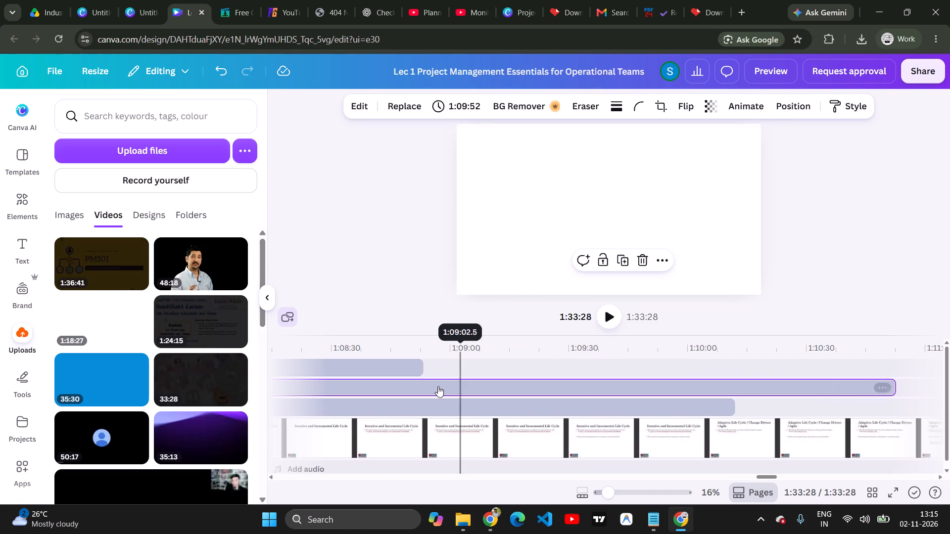
pyautogui.moveTo(420, 367); pyautogui.dragTo(945, 386)
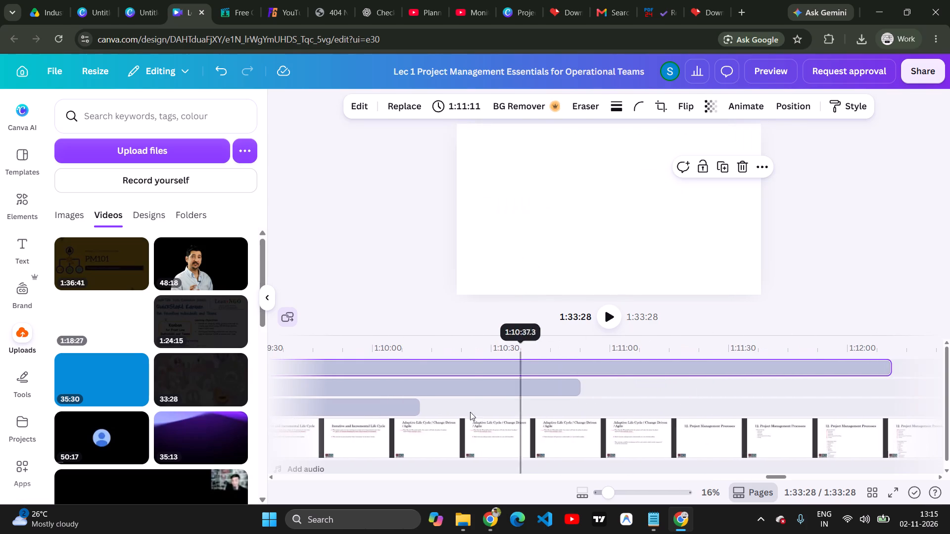
pyautogui.moveTo(416, 406); pyautogui.dragTo(921, 412)
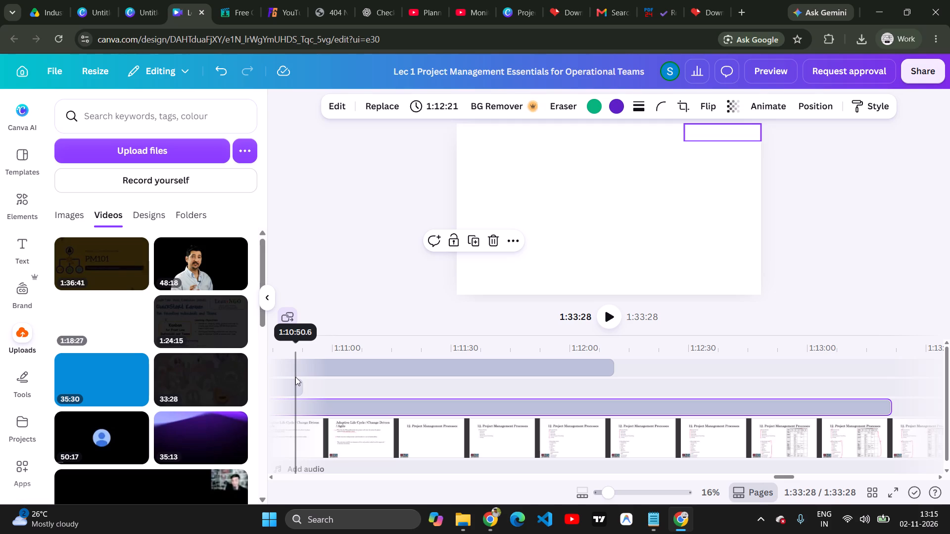
# Extend the top-right cover to about 1:15:04, the bottom strip to about 1:15:31 and the PMI logo to about 1:16:23.
pyautogui.moveTo(297, 389); pyautogui.dragTo(872, 385)
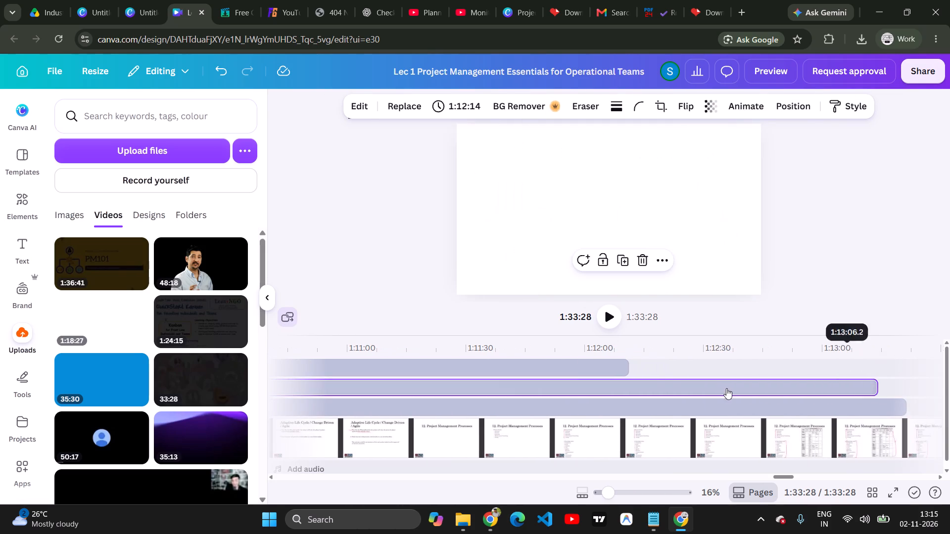
pyautogui.moveTo(619, 368); pyautogui.dragTo(907, 371)
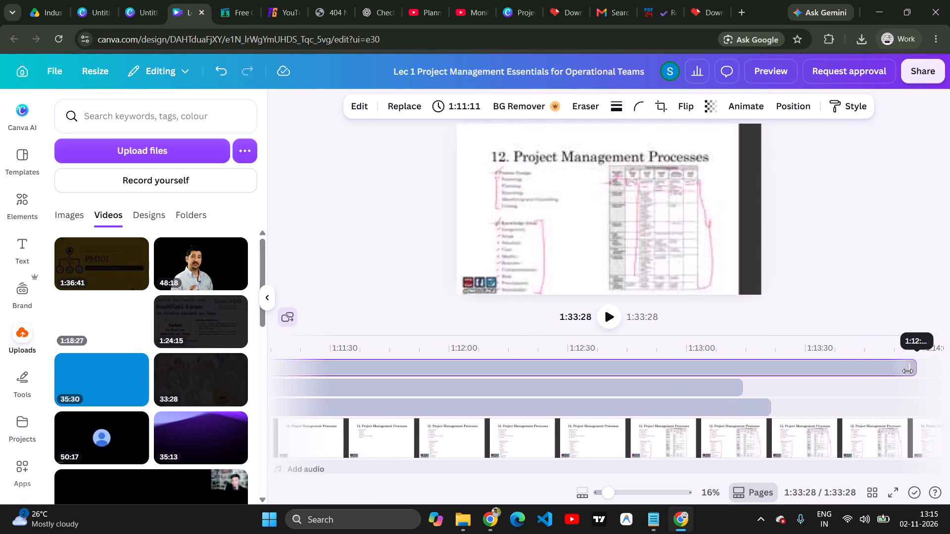
pyautogui.moveTo(907, 371); pyautogui.dragTo(907, 371)
pyautogui.moveTo(456, 389); pyautogui.dragTo(596, 388)
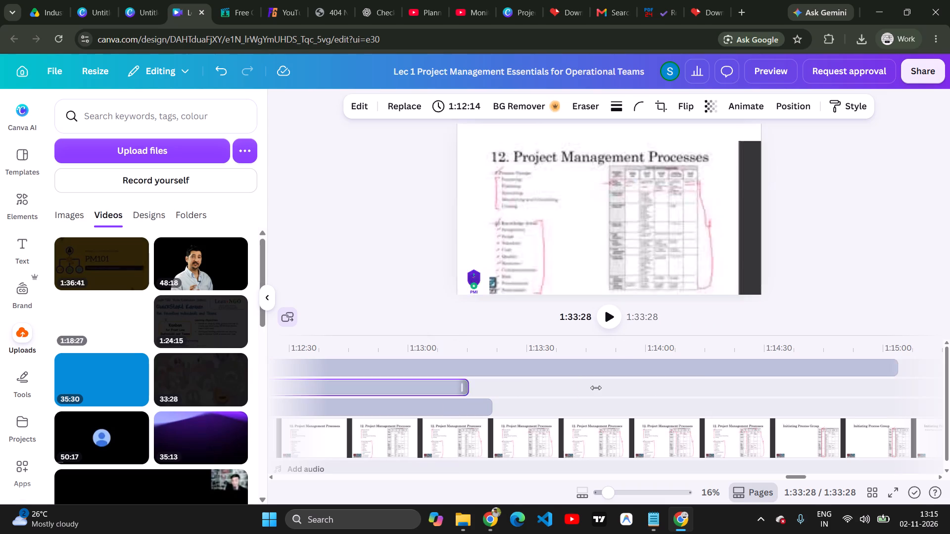
pyautogui.moveTo(596, 388); pyautogui.dragTo(896, 389)
pyautogui.moveTo(374, 409); pyautogui.dragTo(560, 412)
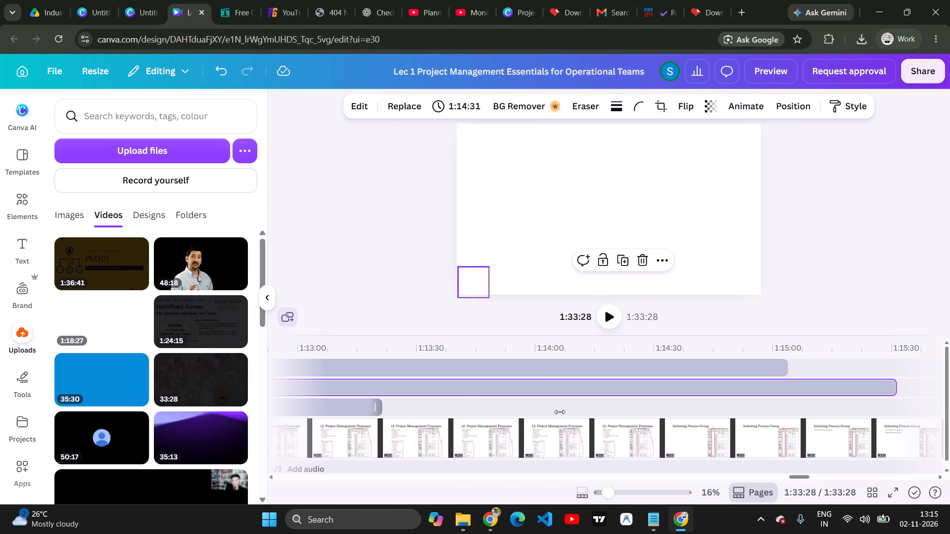
pyautogui.moveTo(560, 412); pyautogui.dragTo(896, 404)
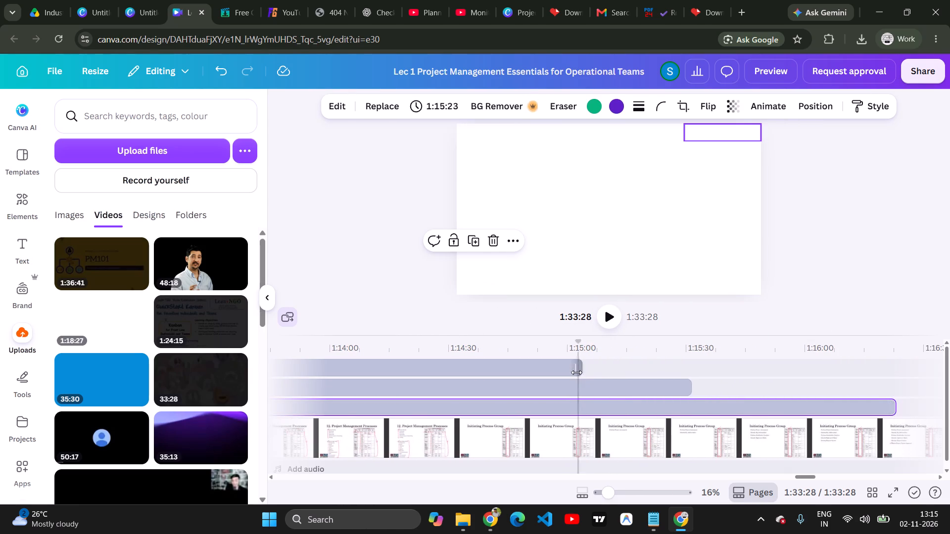
# Extend the bottom strip to about 1:18:10, the top-right cover to about 1:18:57 and the PMI logo to about 1:19:45.
pyautogui.moveTo(575, 370); pyautogui.dragTo(888, 364)
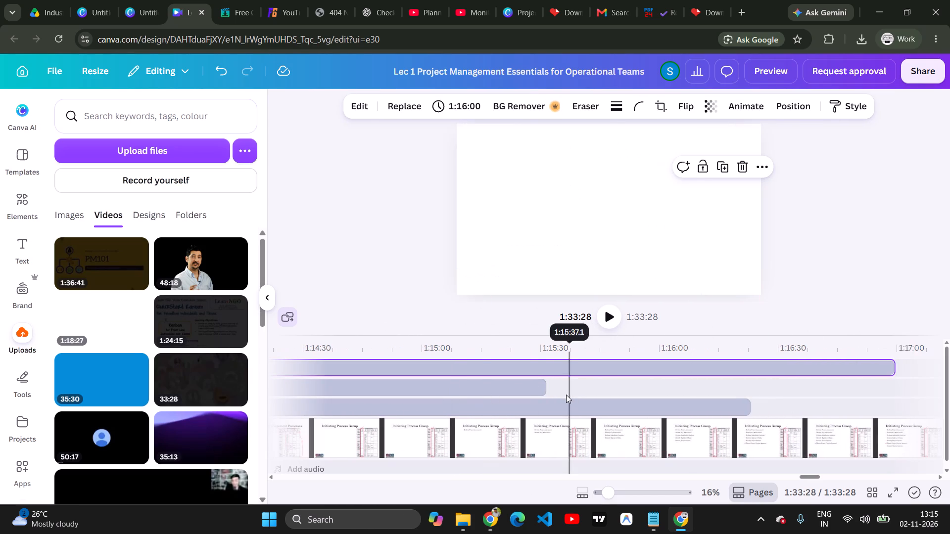
pyautogui.moveTo(538, 389); pyautogui.dragTo(945, 384)
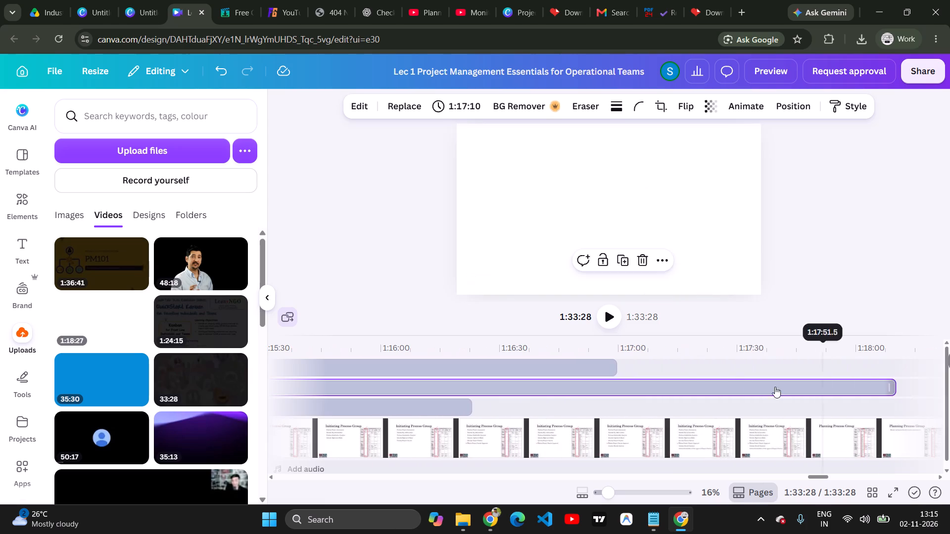
pyautogui.moveTo(609, 368); pyautogui.dragTo(905, 369)
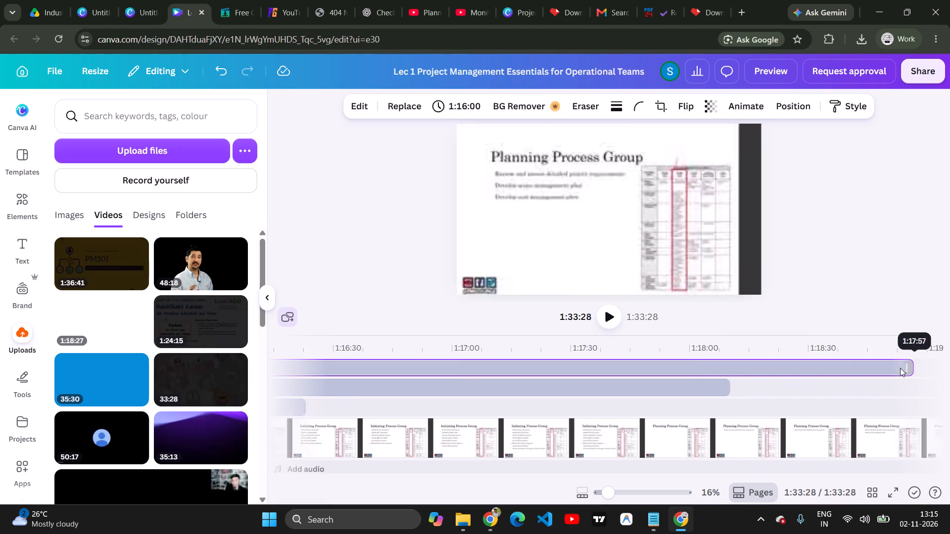
pyautogui.moveTo(281, 408); pyautogui.dragTo(527, 415)
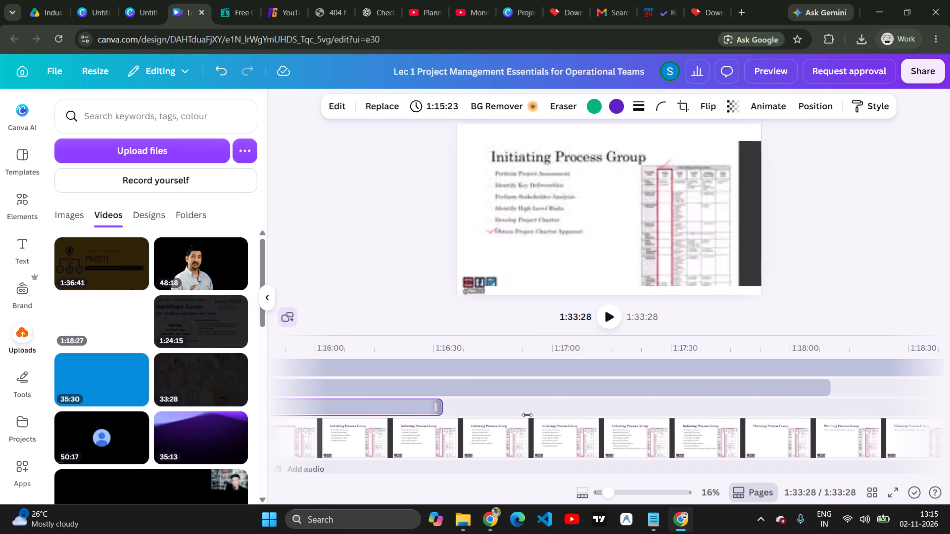
pyautogui.moveTo(527, 415); pyautogui.dragTo(903, 409)
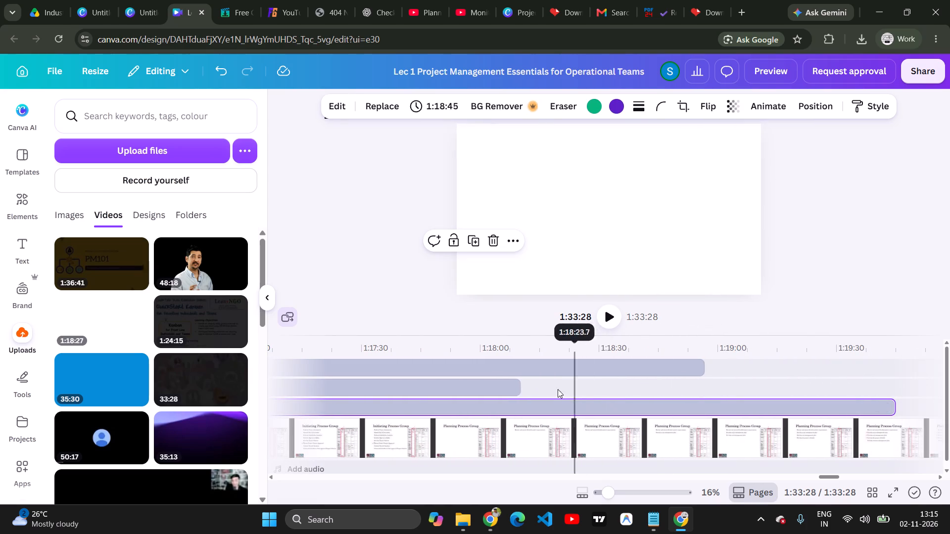
# Extend the bottom strip to about 1:20:18, the top-right cover to about 1:21:12 and the PMI logo to about 1:21:29.
pyautogui.moveTo(512, 387); pyautogui.dragTo(891, 387)
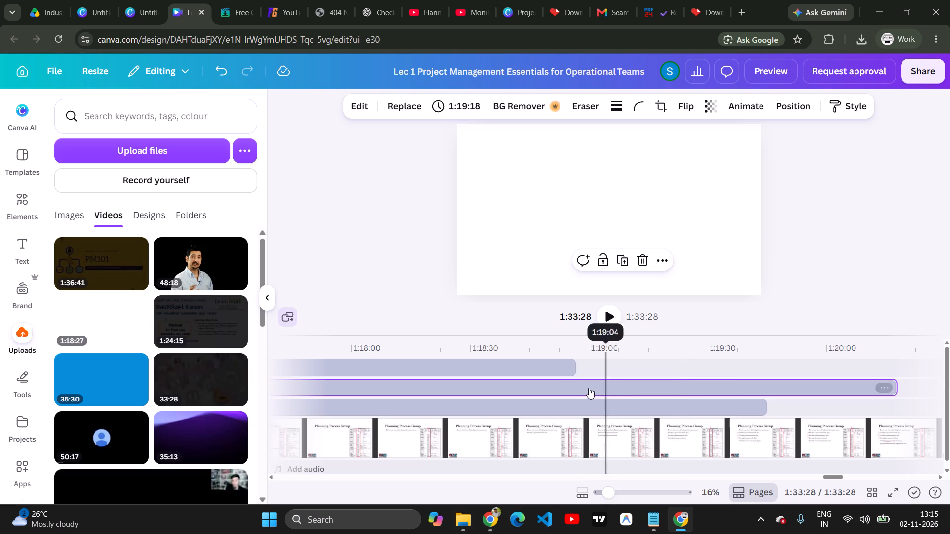
pyautogui.moveTo(570, 370); pyautogui.dragTo(928, 368)
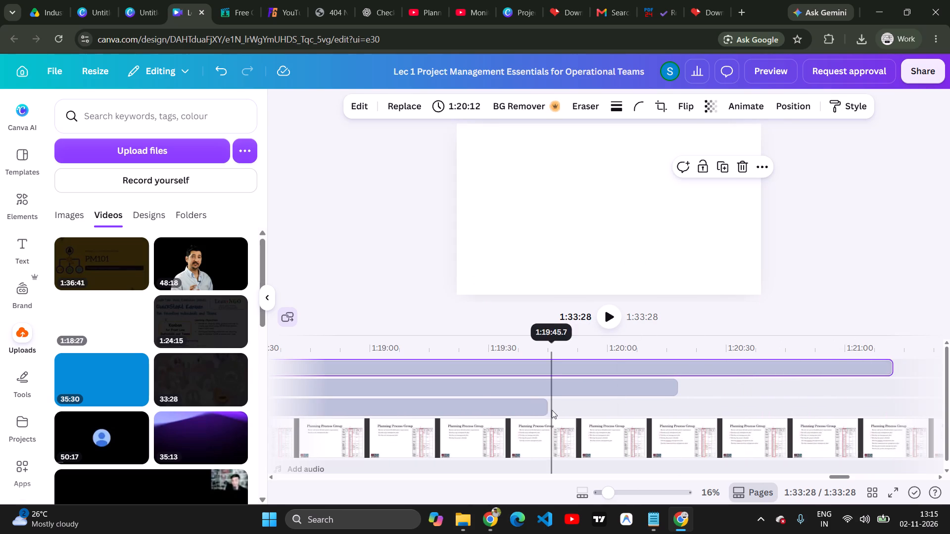
pyautogui.moveTo(539, 408); pyautogui.dragTo(869, 395)
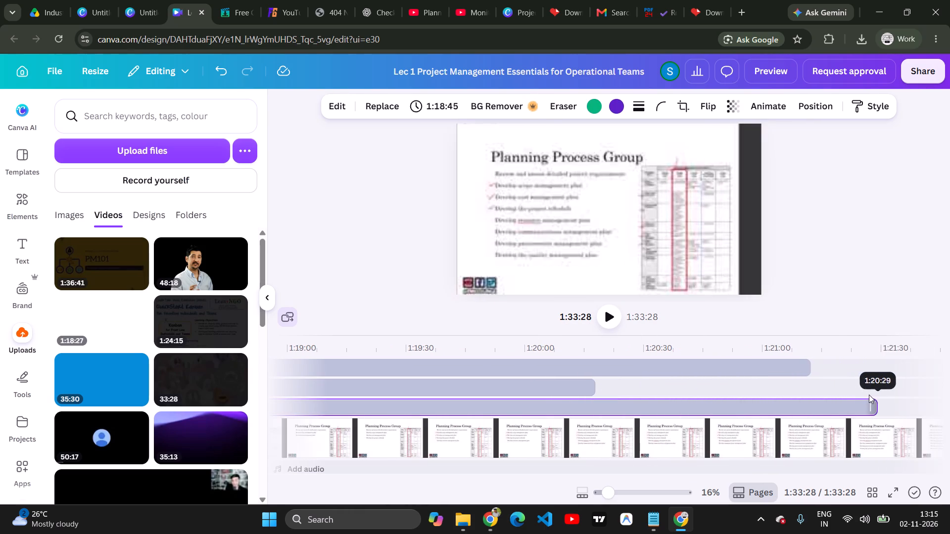
# Extend the bottom strip to about 1:22:10, the top-right cover to about 1:23:02 and the PMI logo to about 1:23:48.
pyautogui.moveTo(582, 387); pyautogui.dragTo(714, 385)
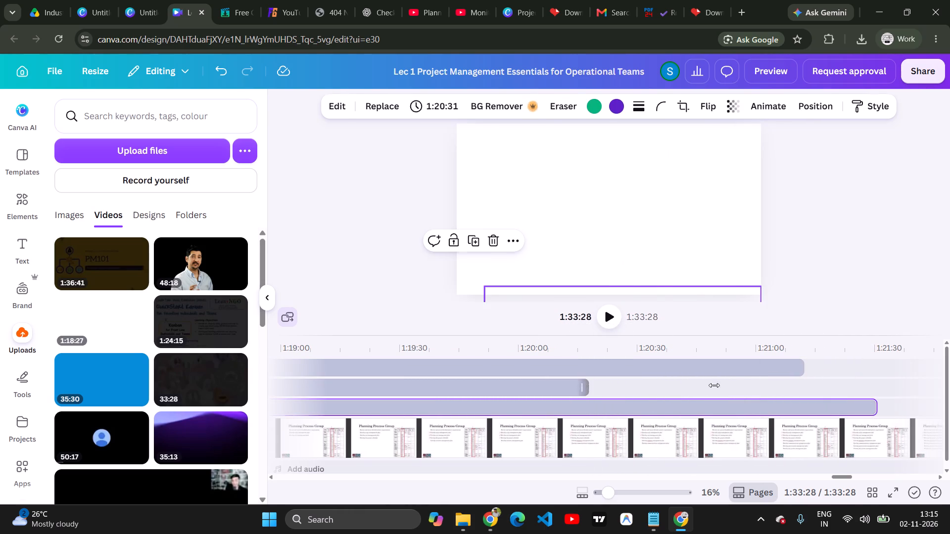
pyautogui.moveTo(714, 385); pyautogui.dragTo(885, 387)
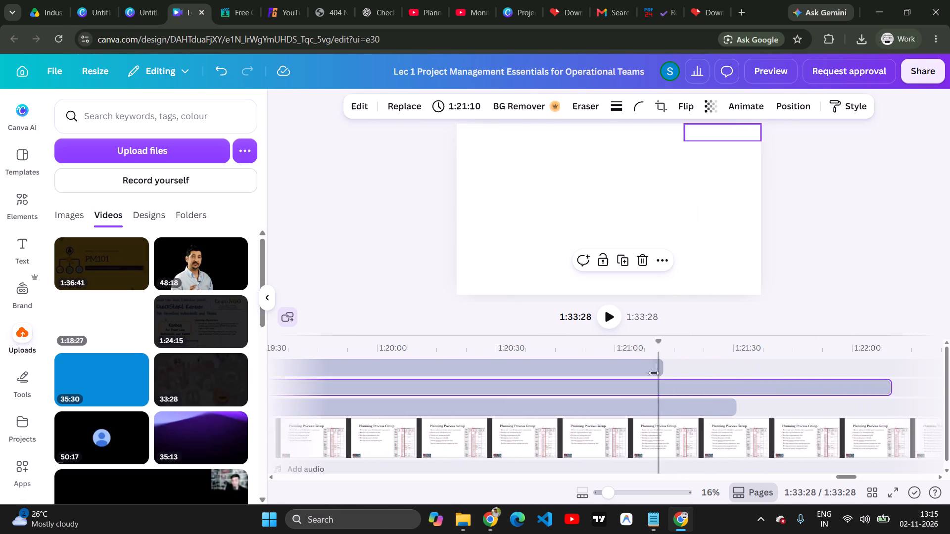
pyautogui.moveTo(653, 373); pyautogui.dragTo(919, 367)
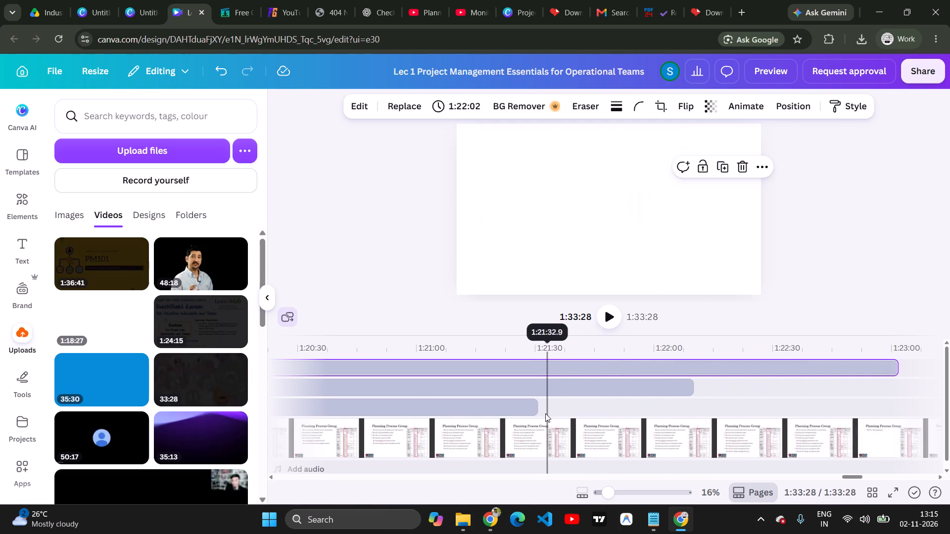
pyautogui.moveTo(533, 410); pyautogui.dragTo(911, 406)
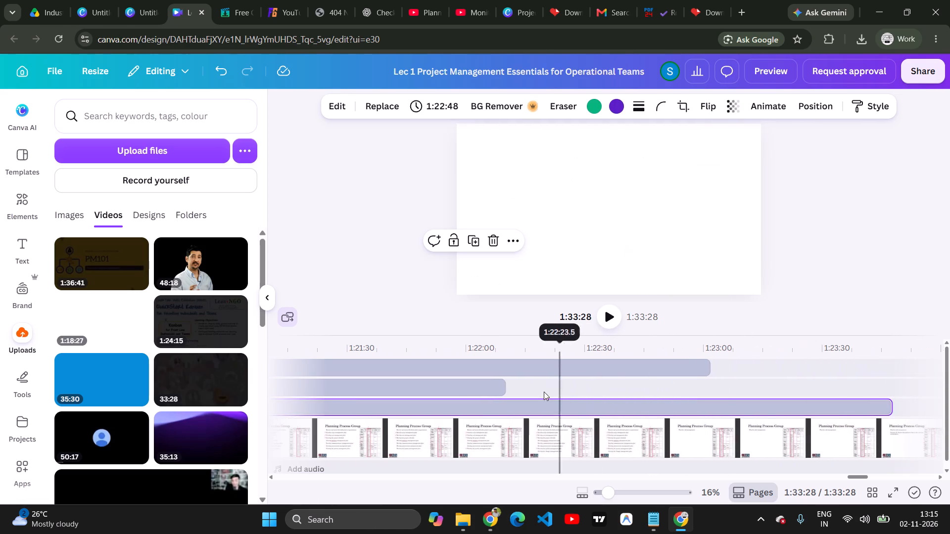
# Extend the bottom strip to about 1:24:39, the top-right cover to about 1:25:20 and the PMI logo to about 1:26:12.
pyautogui.moveTo(501, 388); pyautogui.dragTo(910, 385)
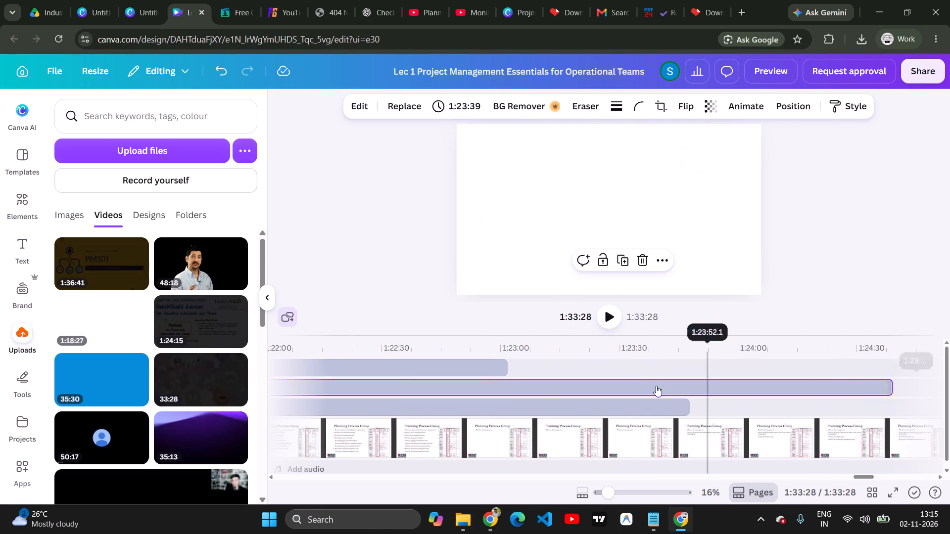
pyautogui.moveTo(501, 367); pyautogui.dragTo(893, 378)
pyautogui.moveTo(524, 405); pyautogui.dragTo(888, 398)
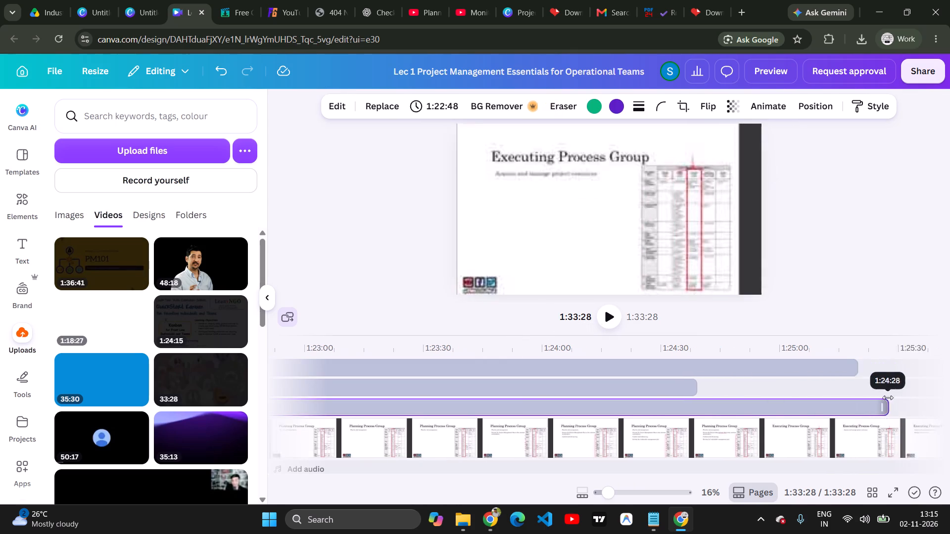
pyautogui.moveTo(888, 398); pyautogui.dragTo(894, 396)
# Extend the bottom strip to about 1:26:56, the top-right cover to about 1:27:54 and the PMI logo to about 1:29:03.
pyautogui.moveTo(518, 388); pyautogui.dragTo(813, 383)
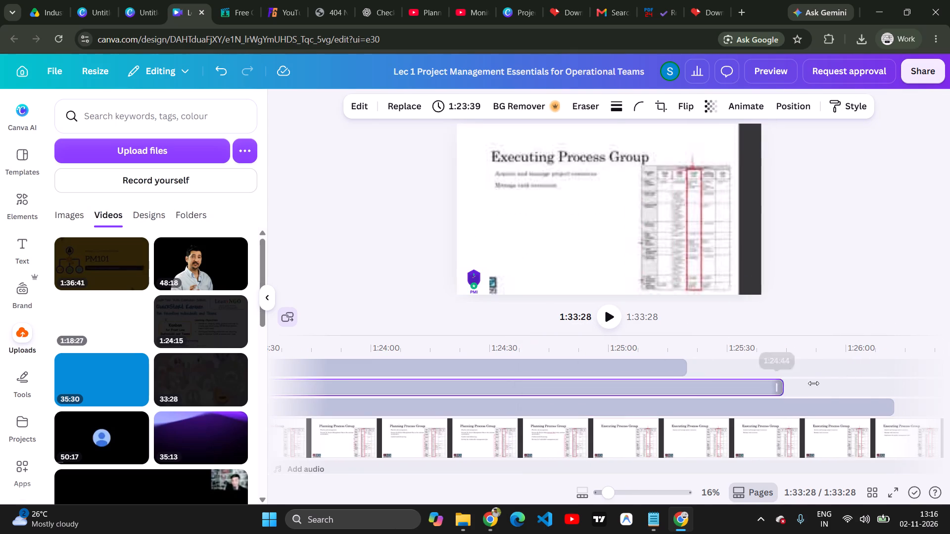
pyautogui.moveTo(813, 383); pyautogui.dragTo(882, 384)
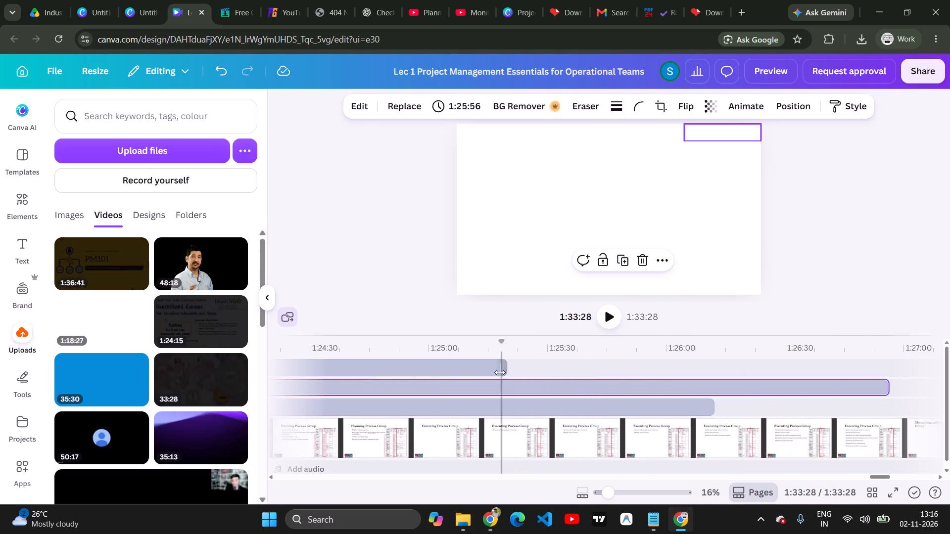
pyautogui.moveTo(499, 372); pyautogui.dragTo(879, 374)
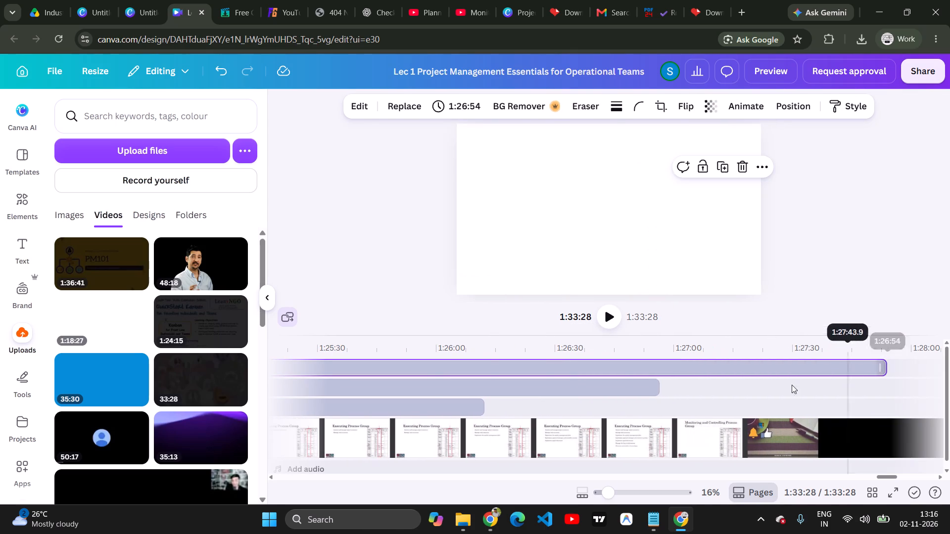
pyautogui.moveTo(476, 408); pyautogui.dragTo(915, 399)
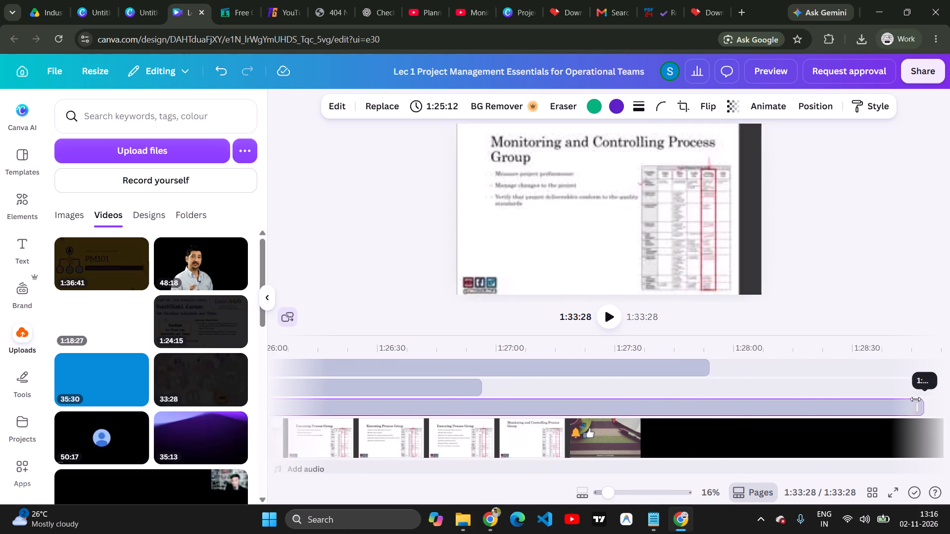
pyautogui.moveTo(915, 399); pyautogui.dragTo(914, 398)
# Extend the bottom strip to about 1:29:35, the top-right cover to about 1:30:49 and the PMI logo to about 1:31:41.
pyautogui.moveTo(382, 386); pyautogui.dragTo(855, 378)
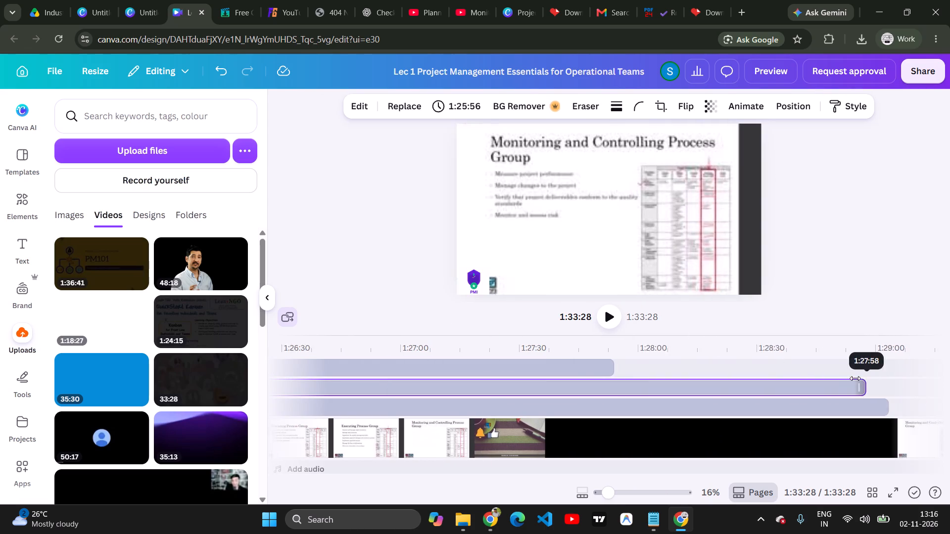
pyautogui.moveTo(855, 378); pyautogui.dragTo(888, 379)
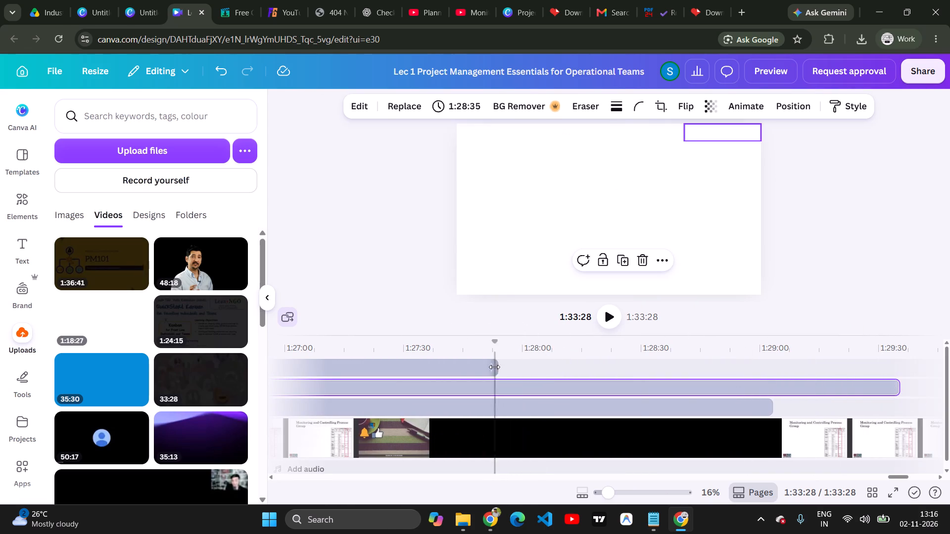
pyautogui.moveTo(494, 367); pyautogui.dragTo(949, 378)
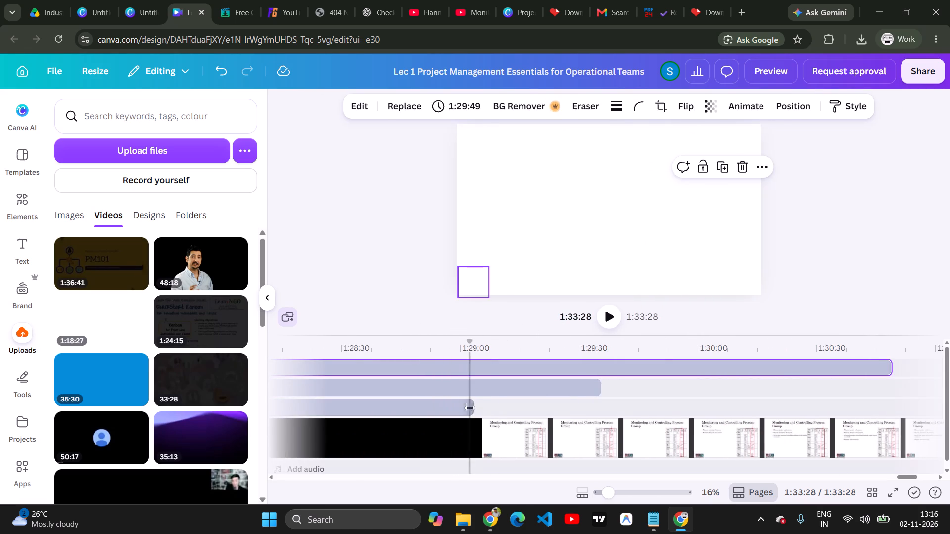
pyautogui.moveTo(469, 407); pyautogui.dragTo(912, 406)
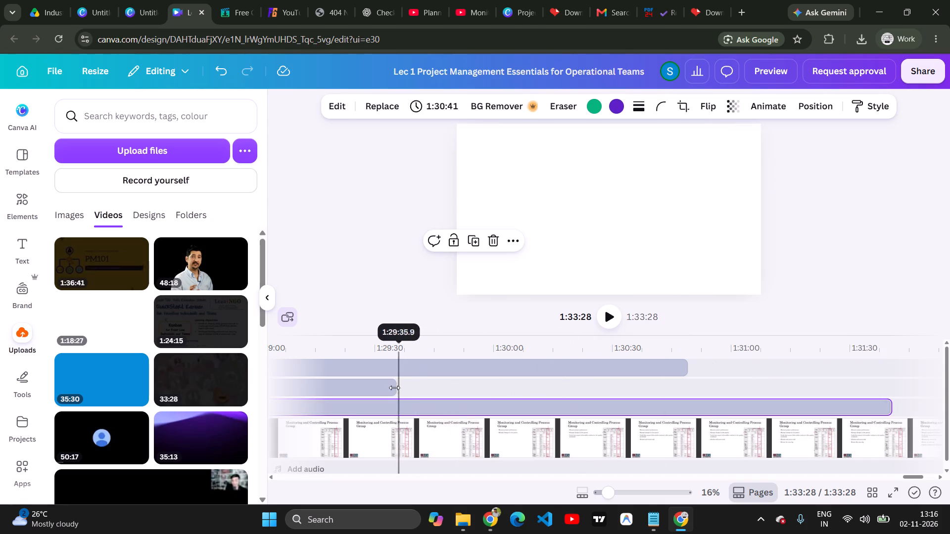
# Extend the bottom strip, the top-right cover and the PMI logo to end exactly with the video at 1:33:28.
pyautogui.moveTo(390, 388); pyautogui.dragTo(884, 380)
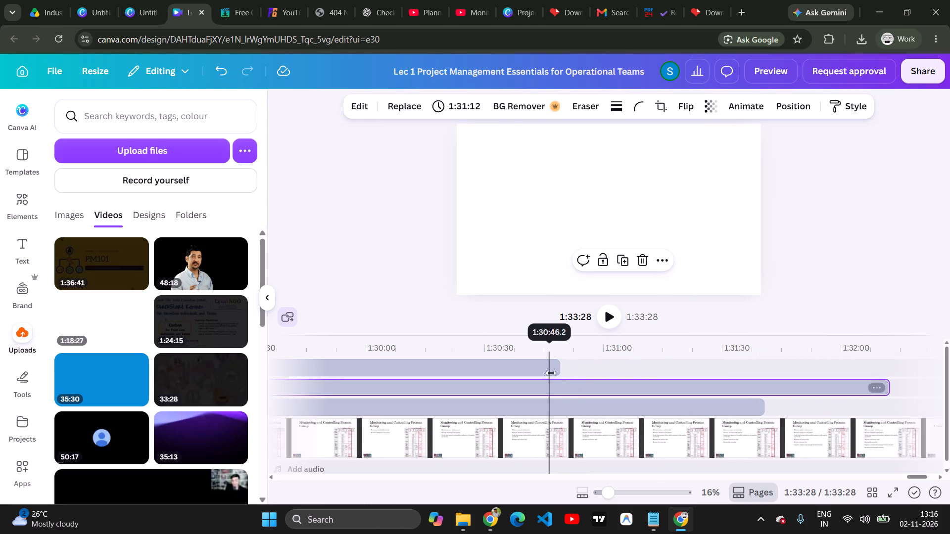
pyautogui.moveTo(554, 365); pyautogui.dragTo(909, 360)
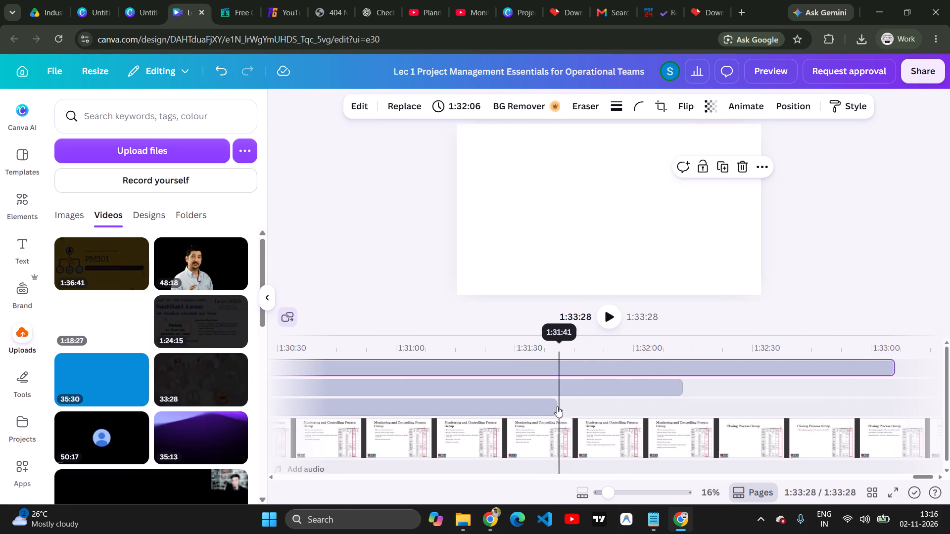
pyautogui.moveTo(550, 406); pyautogui.dragTo(927, 403)
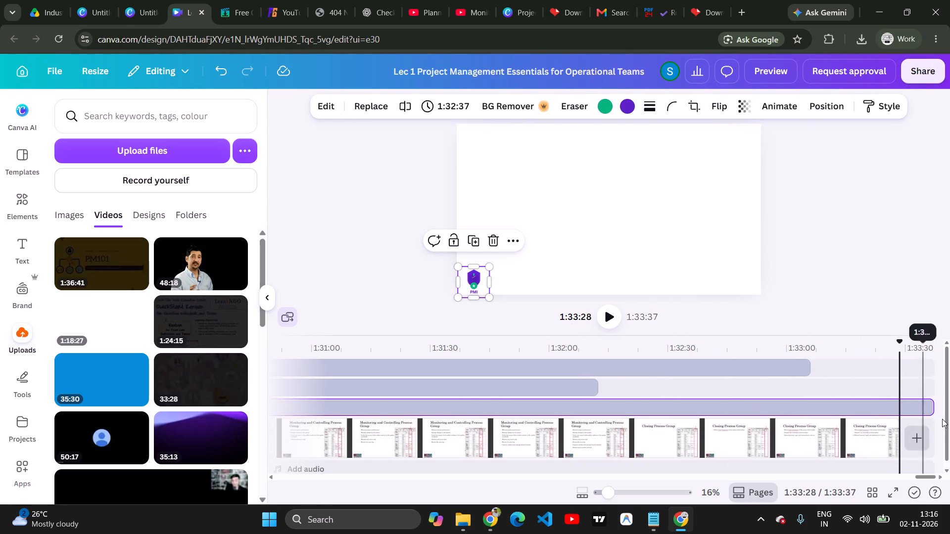
pyautogui.moveTo(929, 407); pyautogui.dragTo(896, 412)
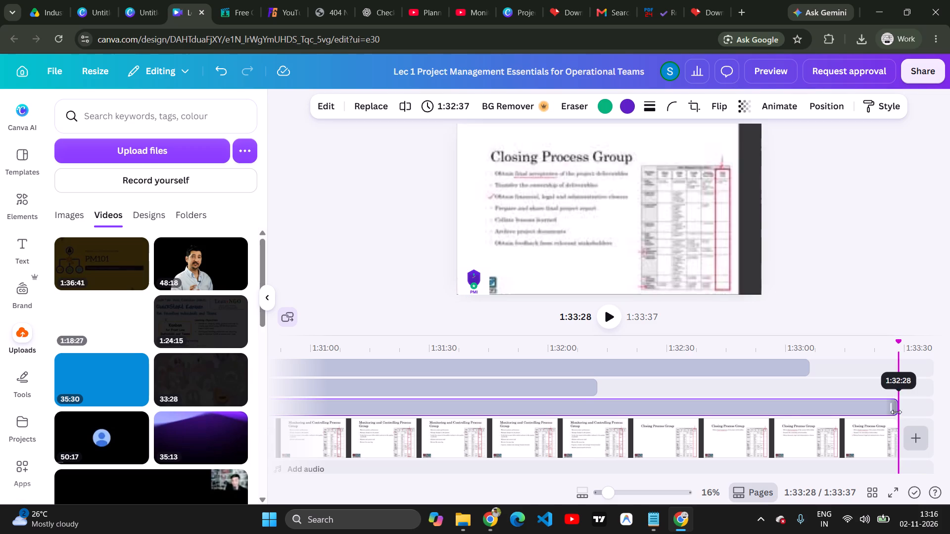
pyautogui.moveTo(896, 412); pyautogui.dragTo(895, 412)
pyautogui.moveTo(588, 387); pyautogui.dragTo(634, 388)
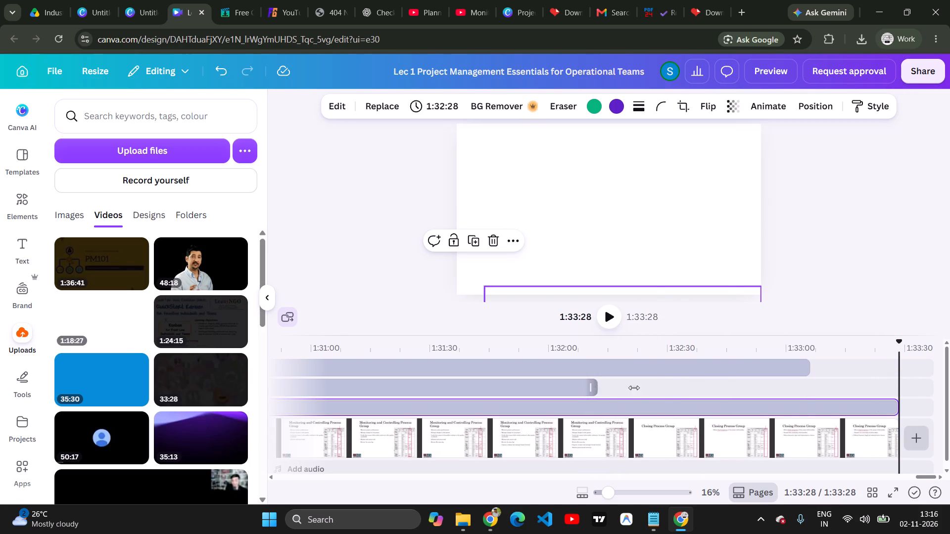
pyautogui.moveTo(634, 388); pyautogui.dragTo(889, 393)
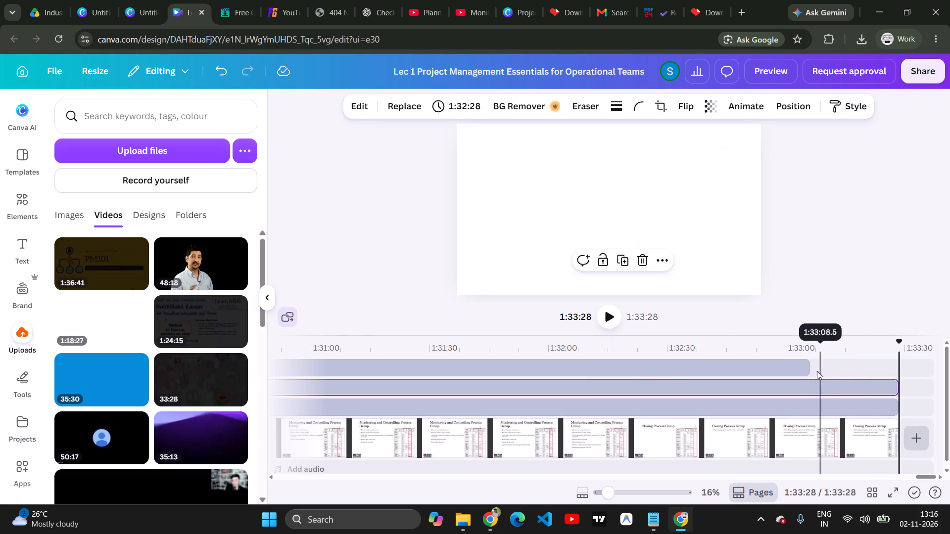
pyautogui.moveTo(804, 369); pyautogui.dragTo(892, 372)
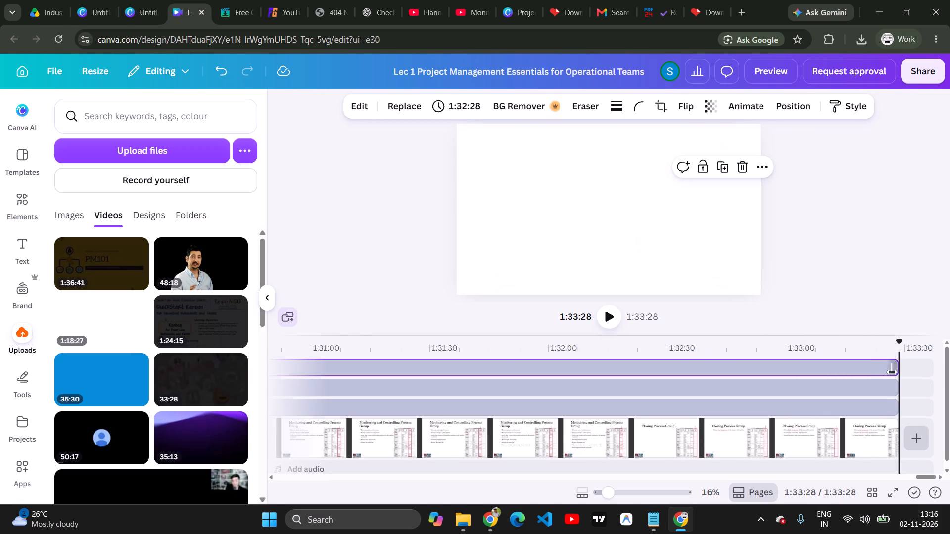
# Play back the video's closing seconds from about 1:33:15 to check the ending and the overlays.
pyautogui.moveTo(900, 343); pyautogui.dragTo(850, 342)
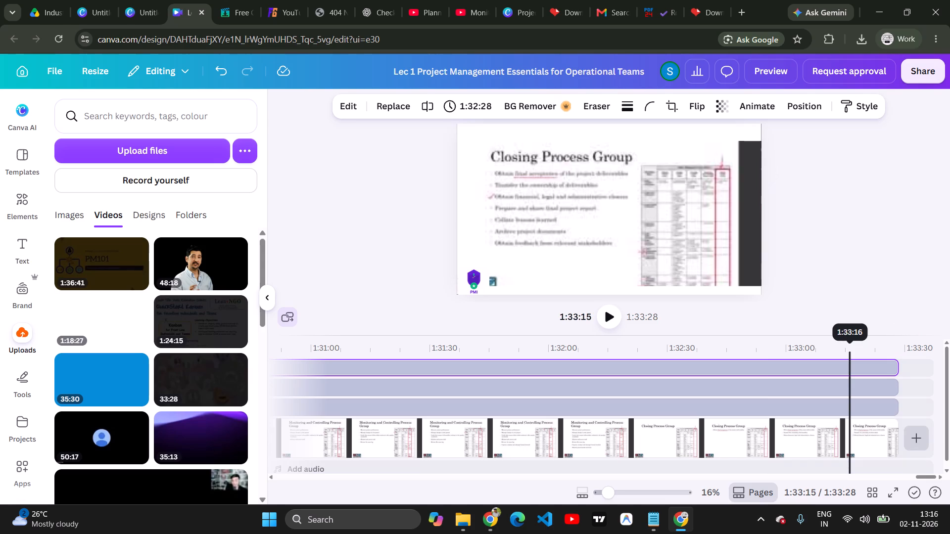
pyautogui.click(615, 318)
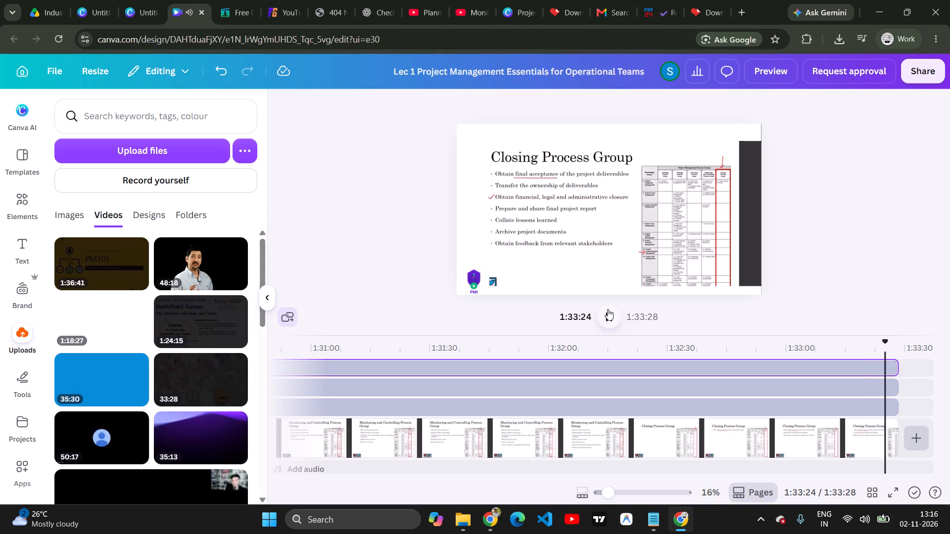
pyautogui.click(608, 309)
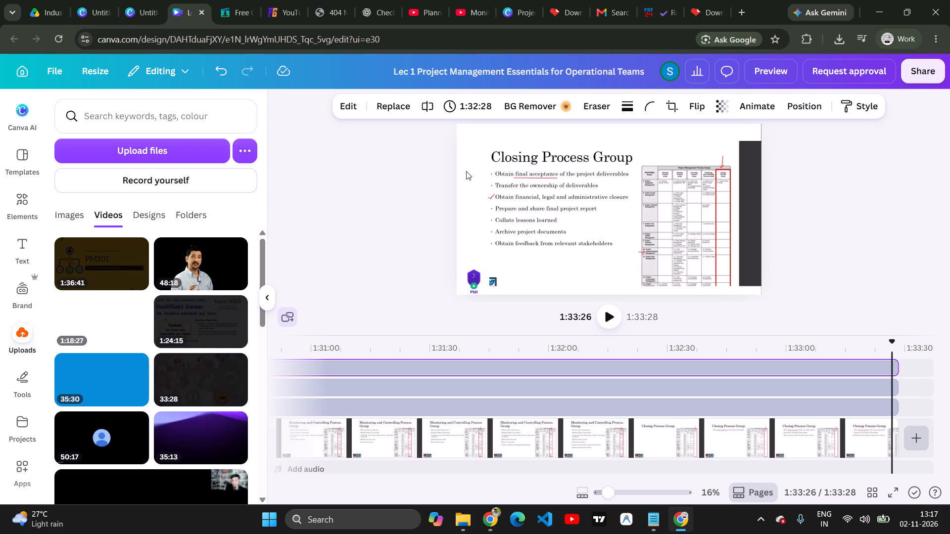
# Rename the design as "Lec 2 Project Management Essentials for Operational Teams".
pyautogui.click(417, 71)
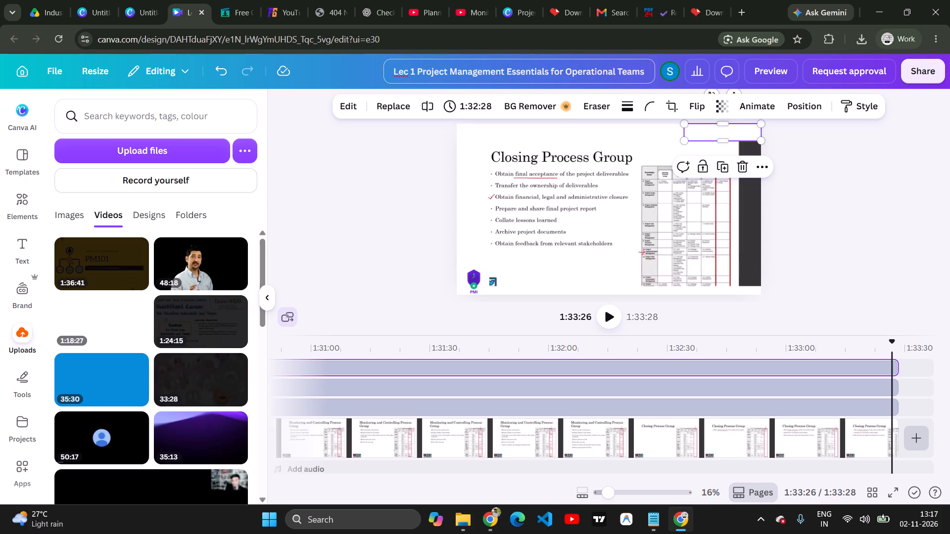
pyautogui.press('Left')
pyautogui.press('BackSpace')
pyautogui.press('2')
# Download the finished design as an MP4 video at 1080p quality.
pyautogui.click(930, 65)
pyautogui.click(726, 369)
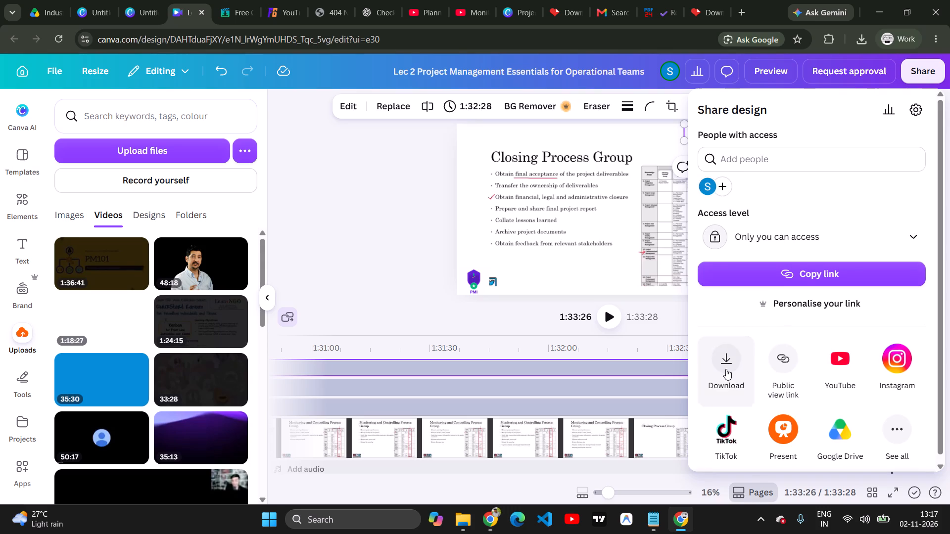
pyautogui.click(764, 270)
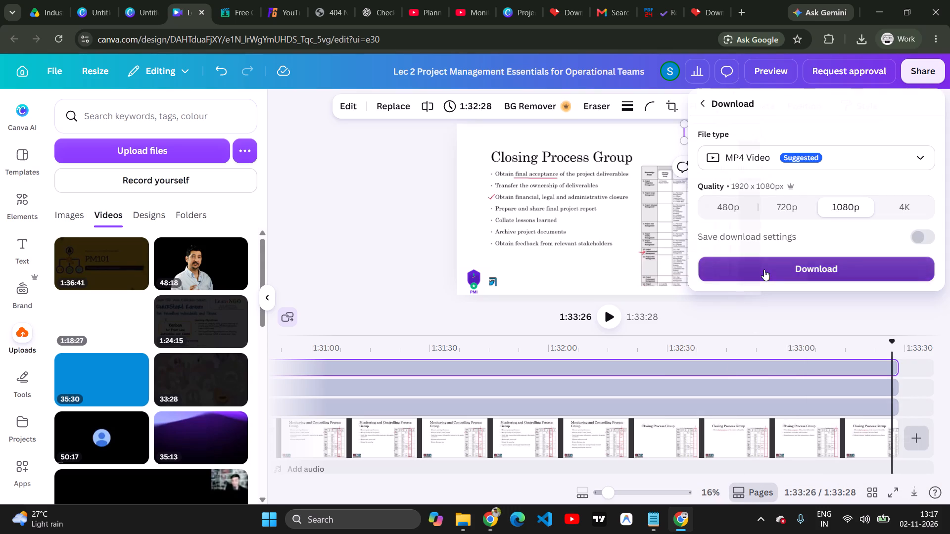
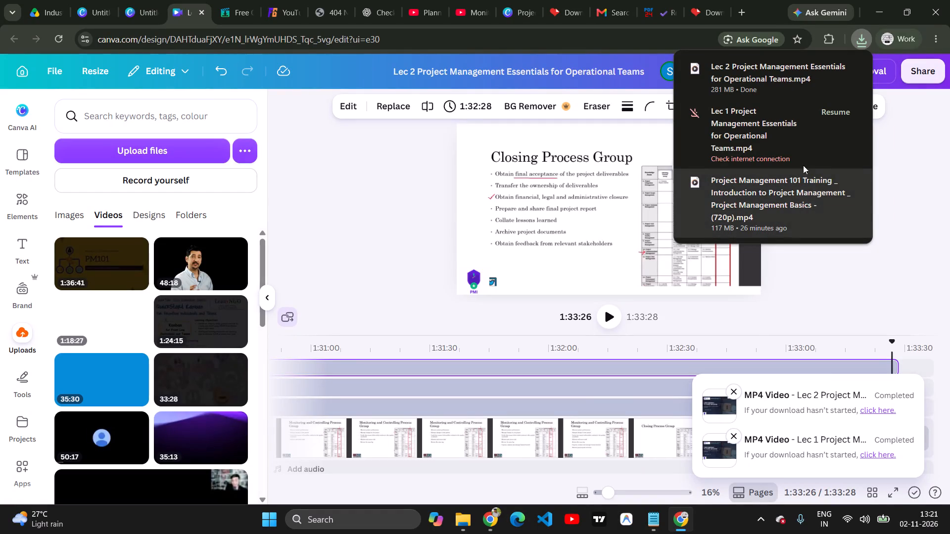
# Resume the interrupted download of the "Lec 1 Project Management Essentials for Operational Teams" MP4.
pyautogui.click(823, 110)
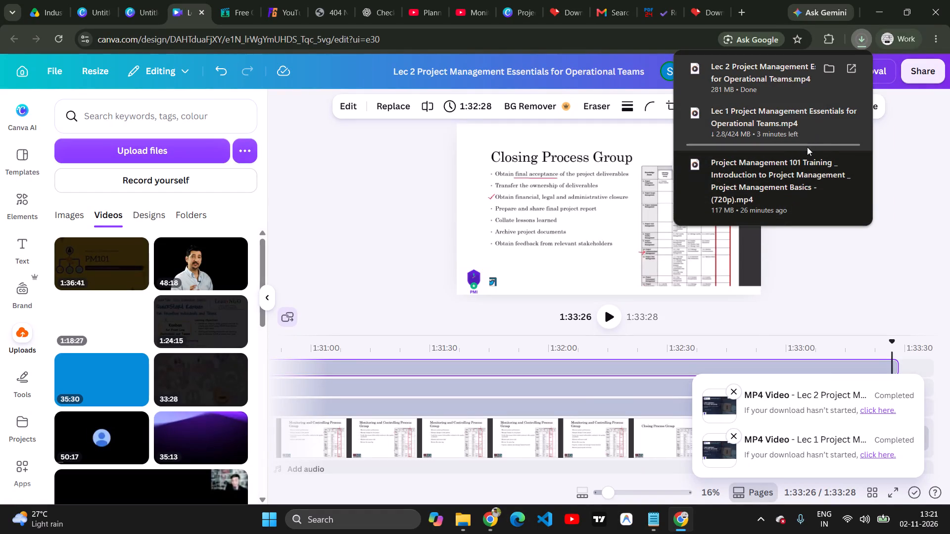